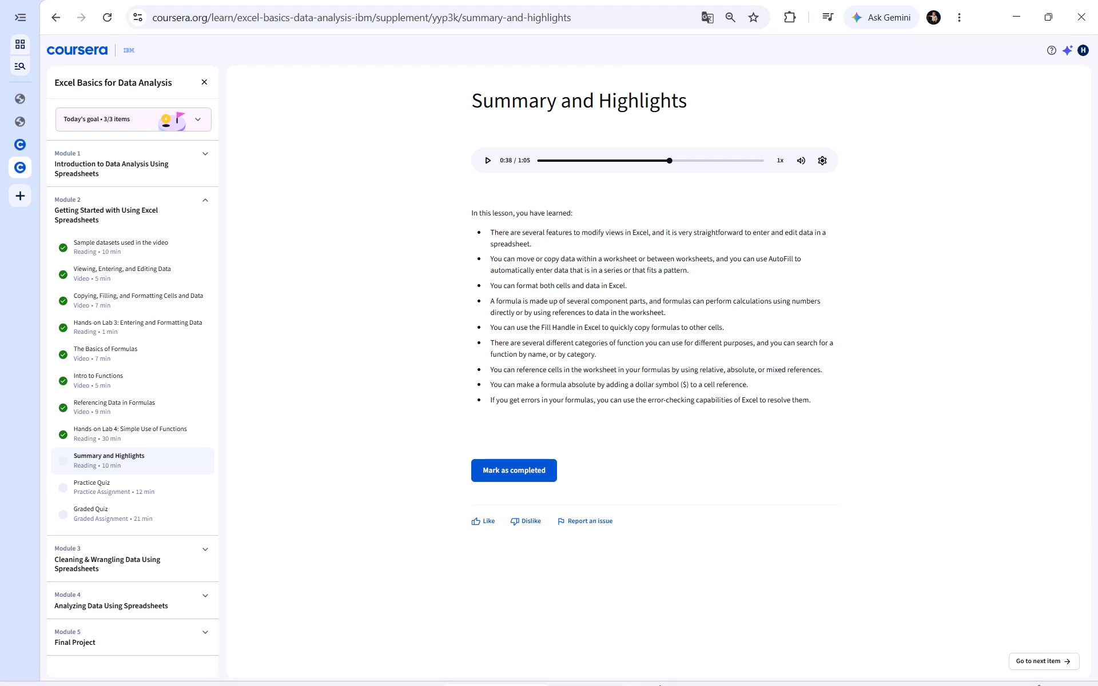
Open the Module 2 video lesson "Referencing Data in Formulas" and pause it.
scroll(545, 312, "up", 8)
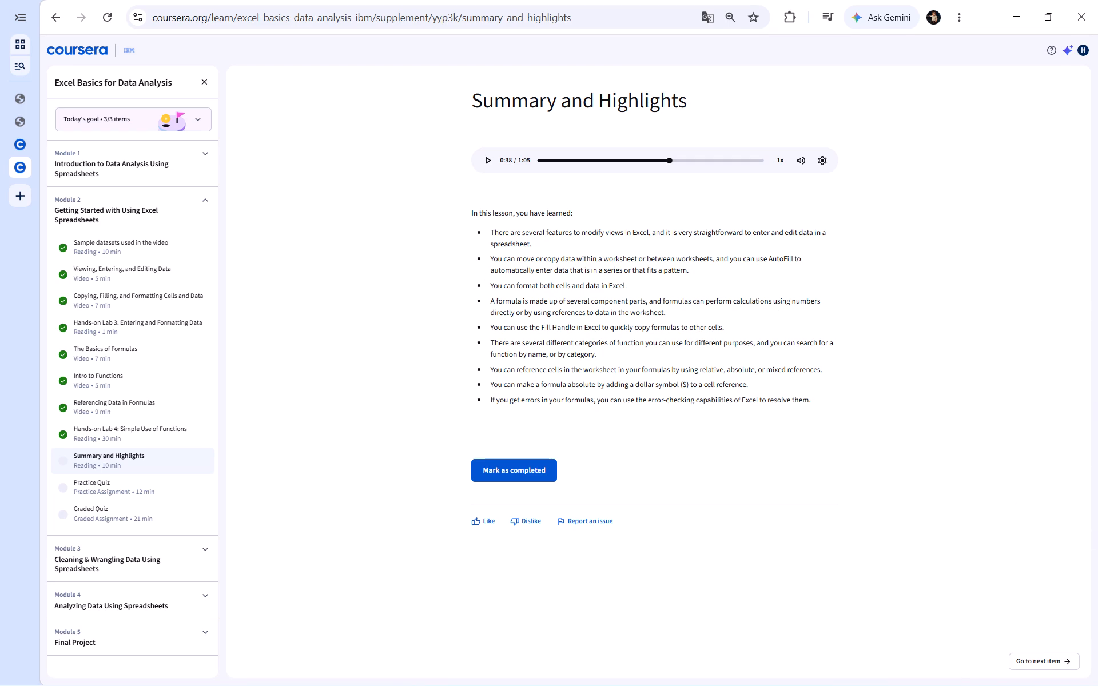
left_click(94, 413)
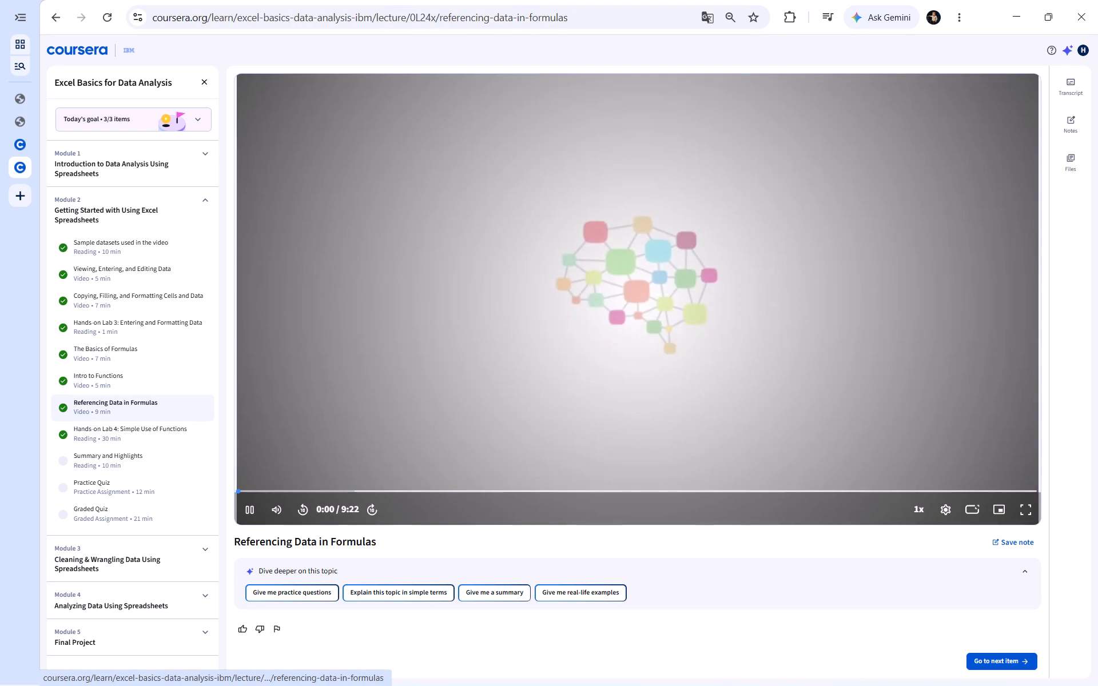
left_click(433, 335)
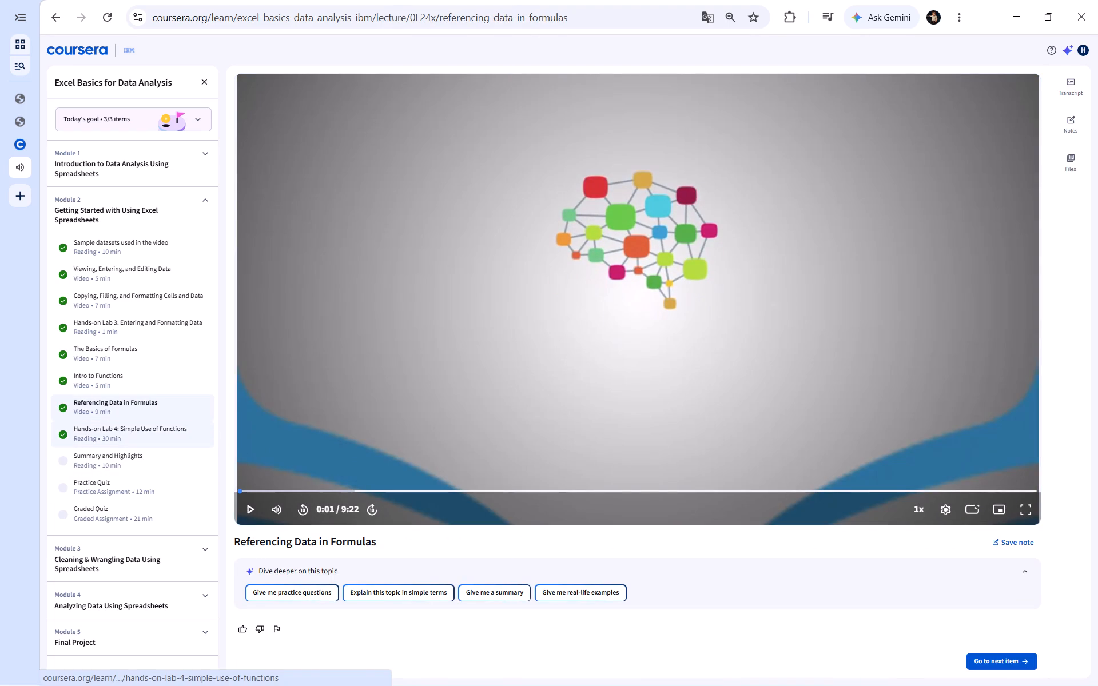
Open the "Hands-on Lab 4: Simple Use of Functions" reading and read through its objectives and Exercise 1 instructions.
left_click(139, 440)
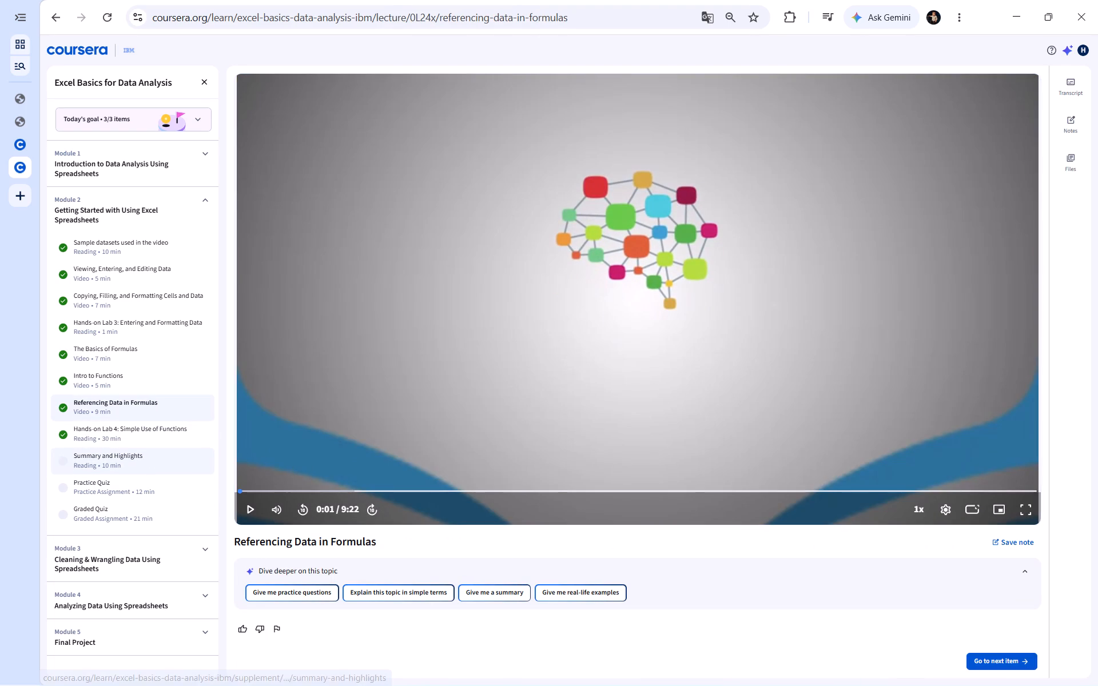
left_click(142, 428)
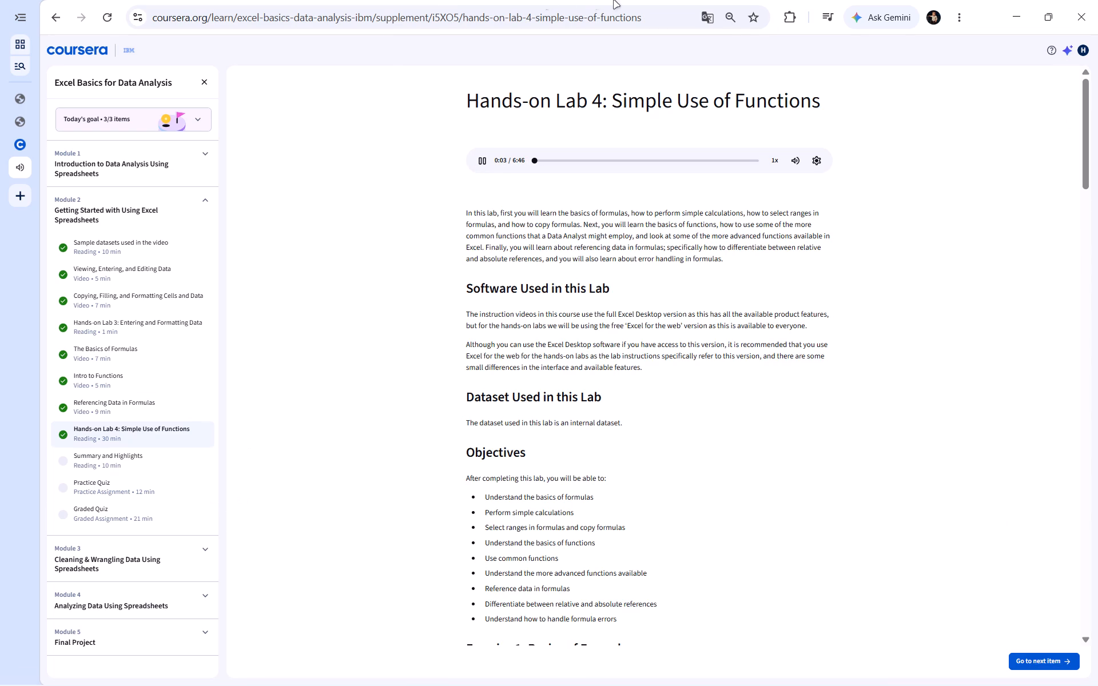
scroll(707, 278, "down", 1)
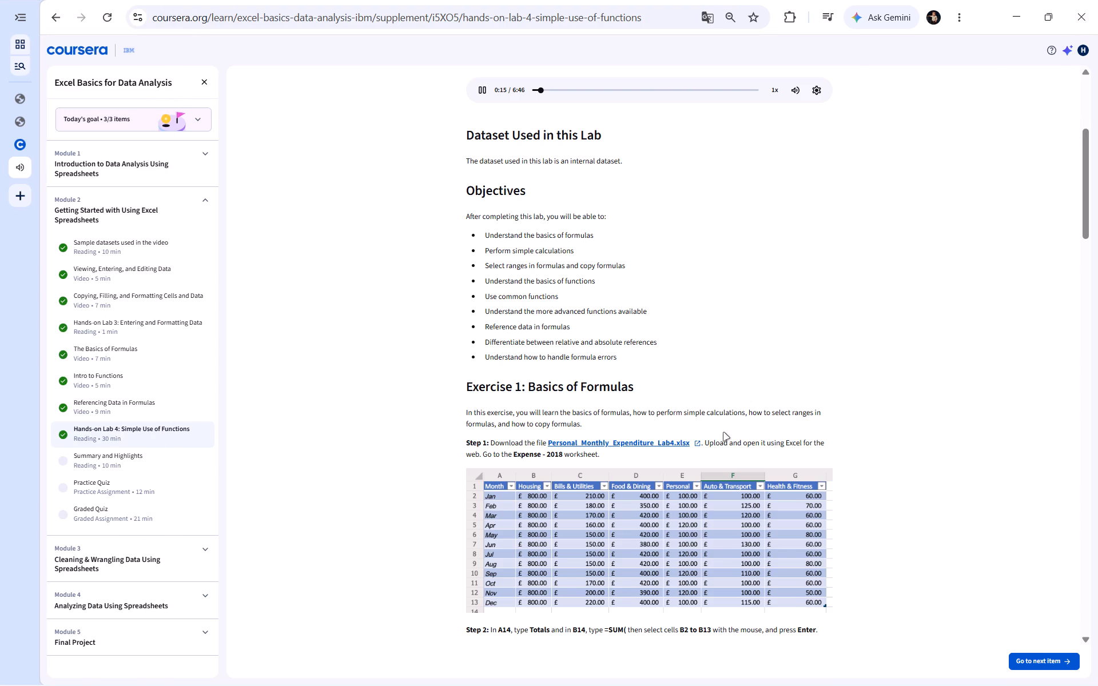
scroll(524, 230, "down", 1)
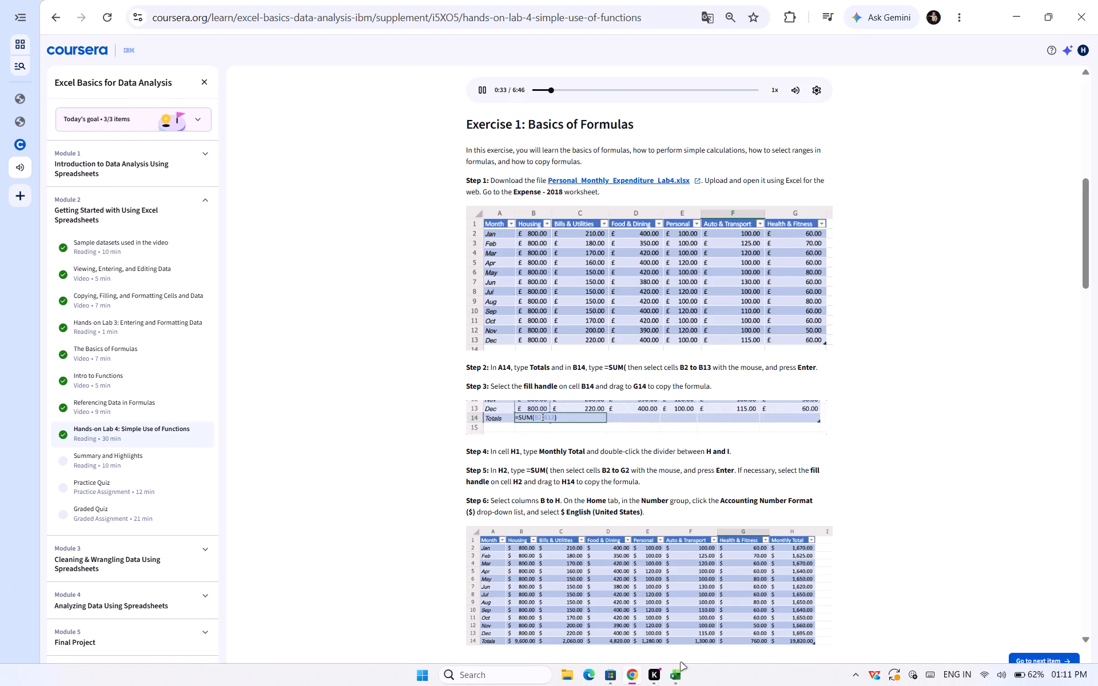
Switch to Excel and go to the top of the indian-startup-funding sheet.
left_click(680, 676)
scroll(400, 326, "up", 6)
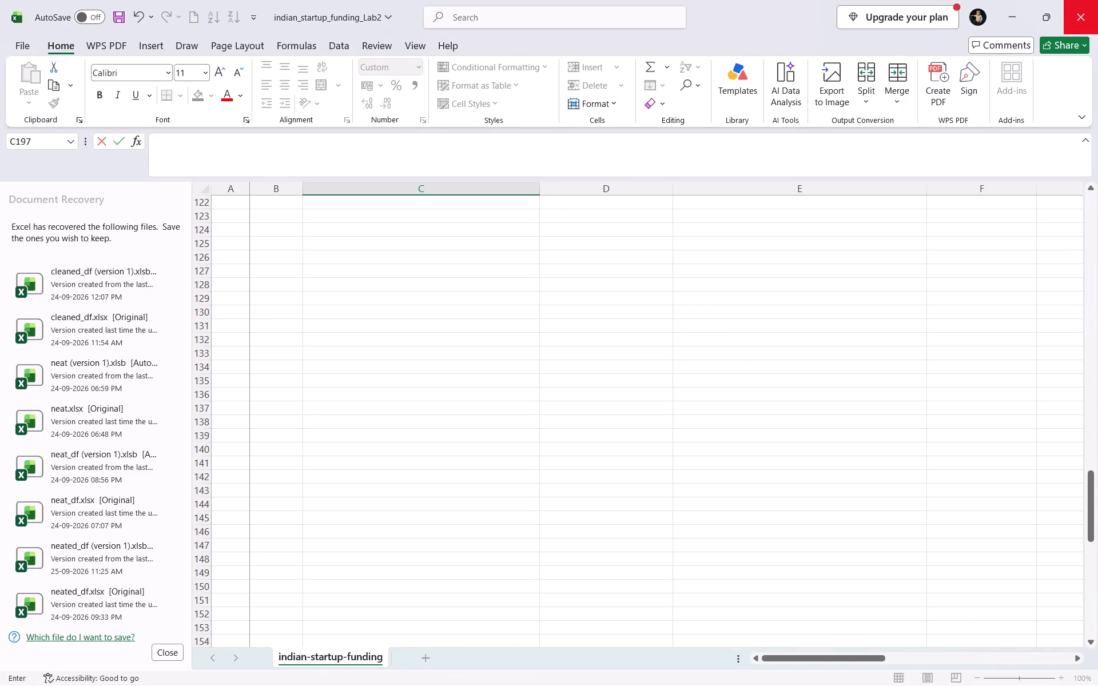
scroll(400, 320, "up", 8)
scroll(364, 261, "up", 7)
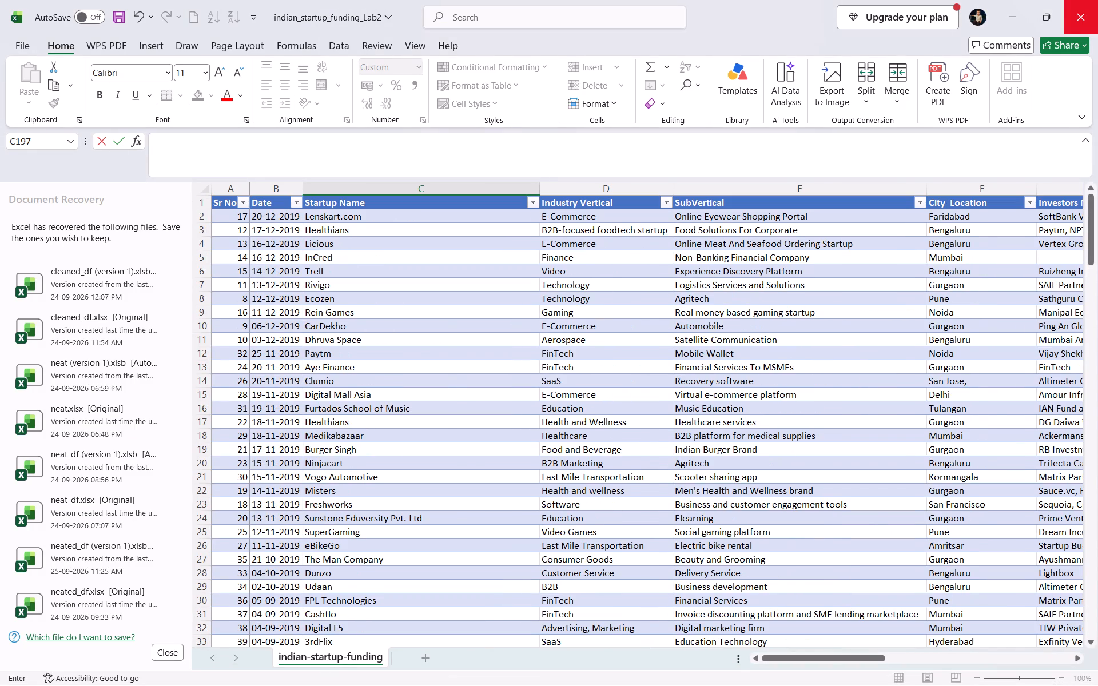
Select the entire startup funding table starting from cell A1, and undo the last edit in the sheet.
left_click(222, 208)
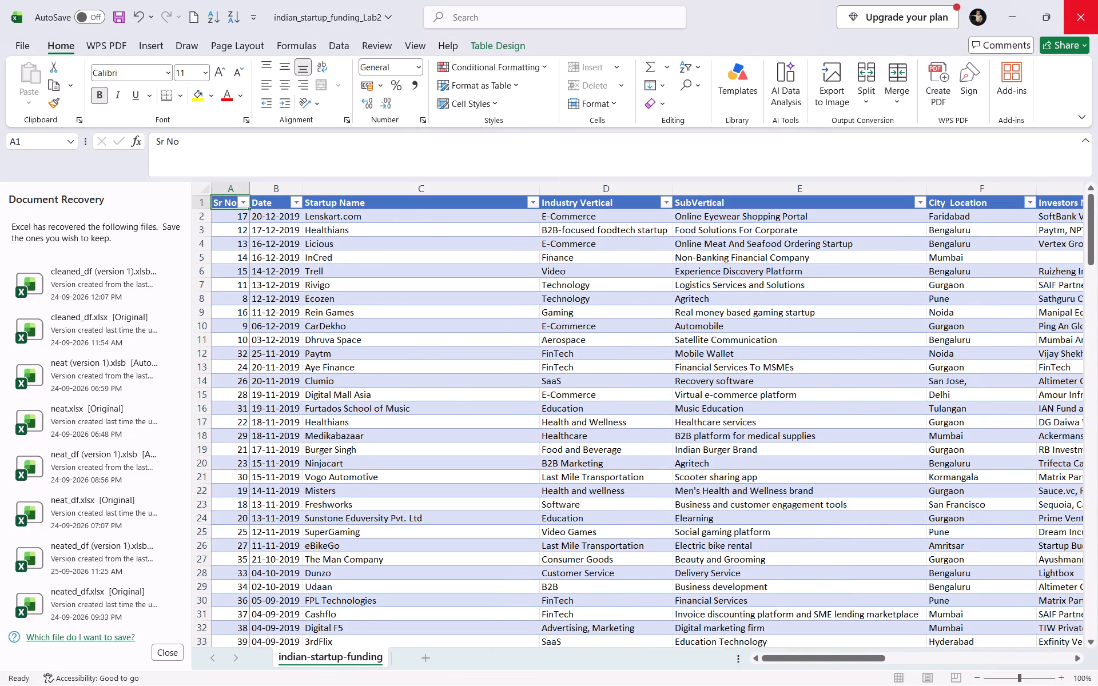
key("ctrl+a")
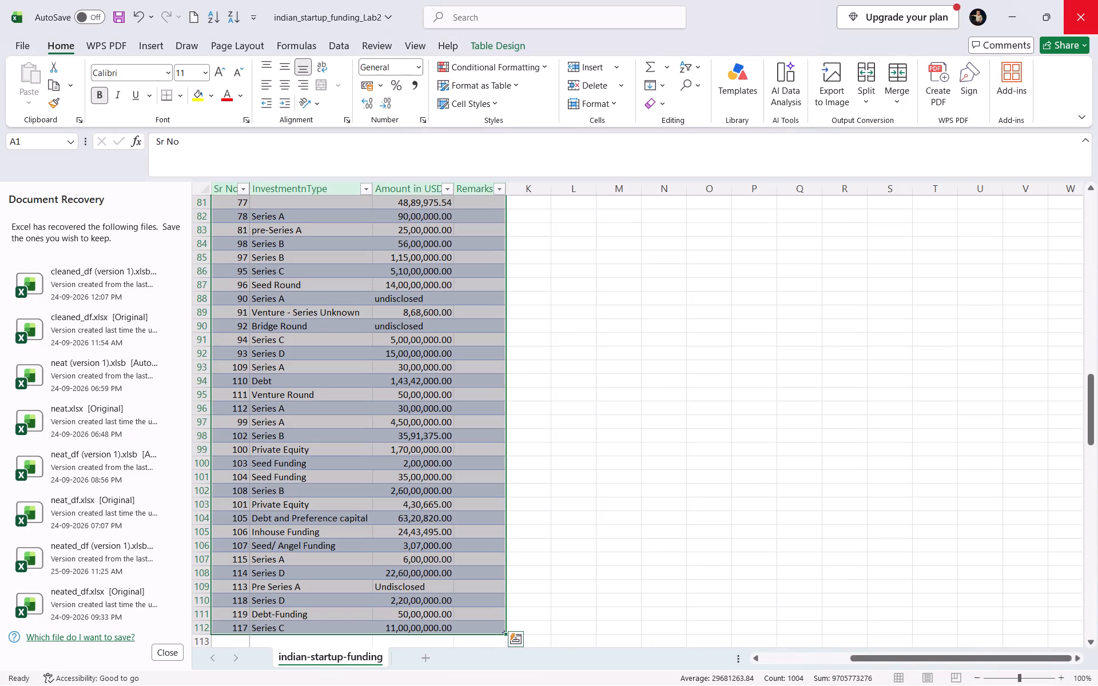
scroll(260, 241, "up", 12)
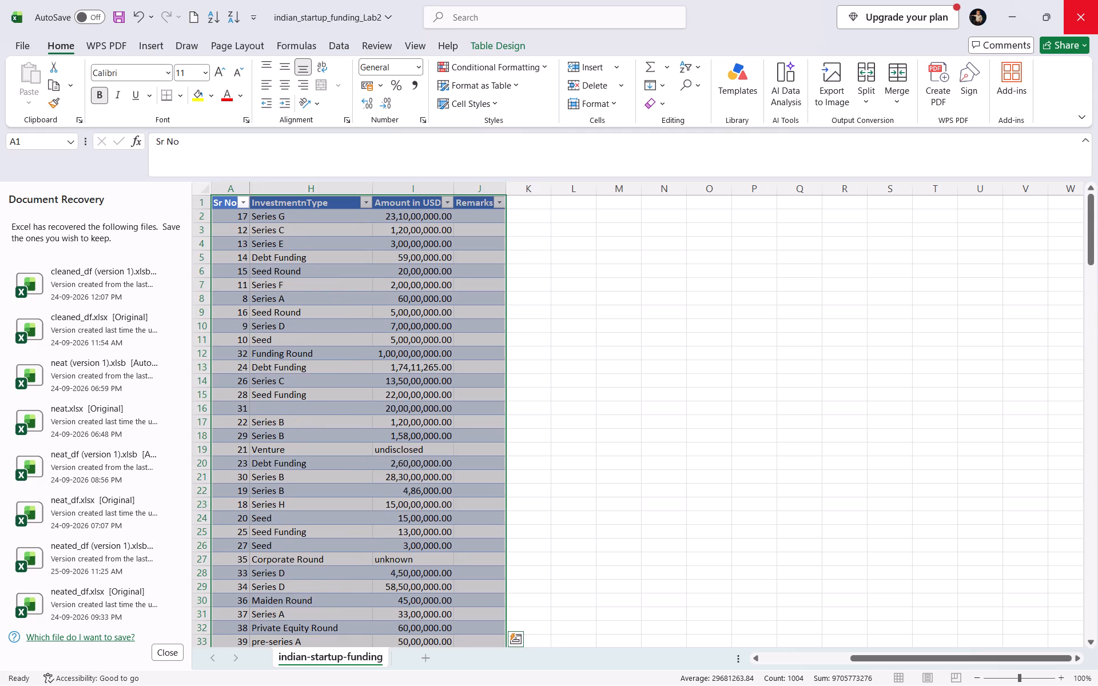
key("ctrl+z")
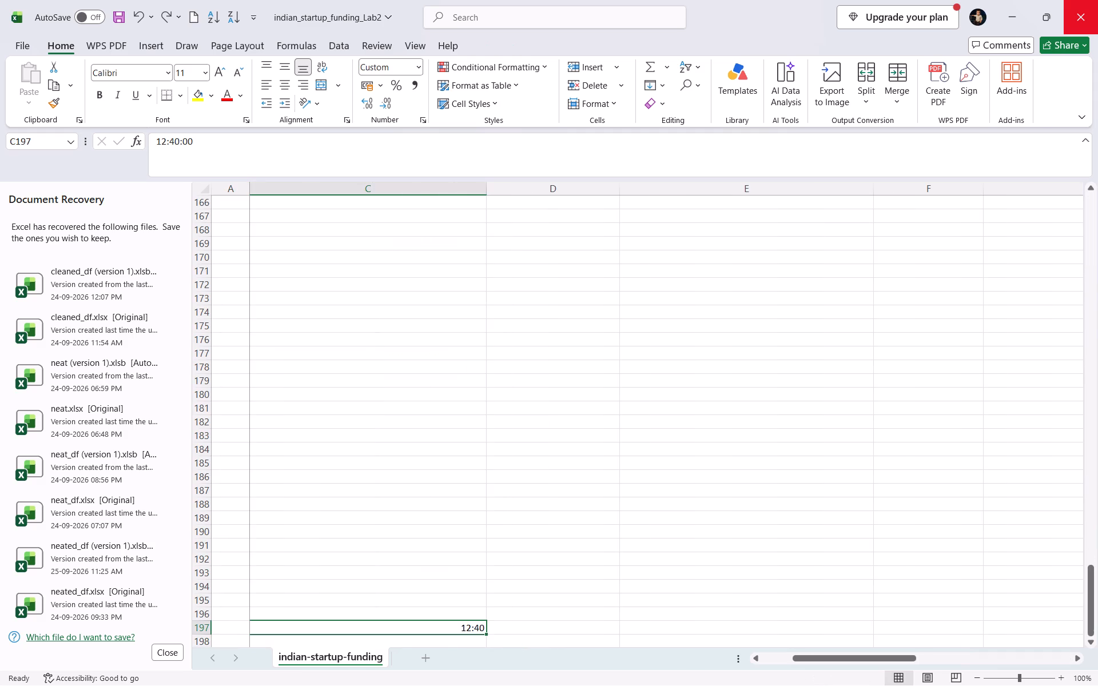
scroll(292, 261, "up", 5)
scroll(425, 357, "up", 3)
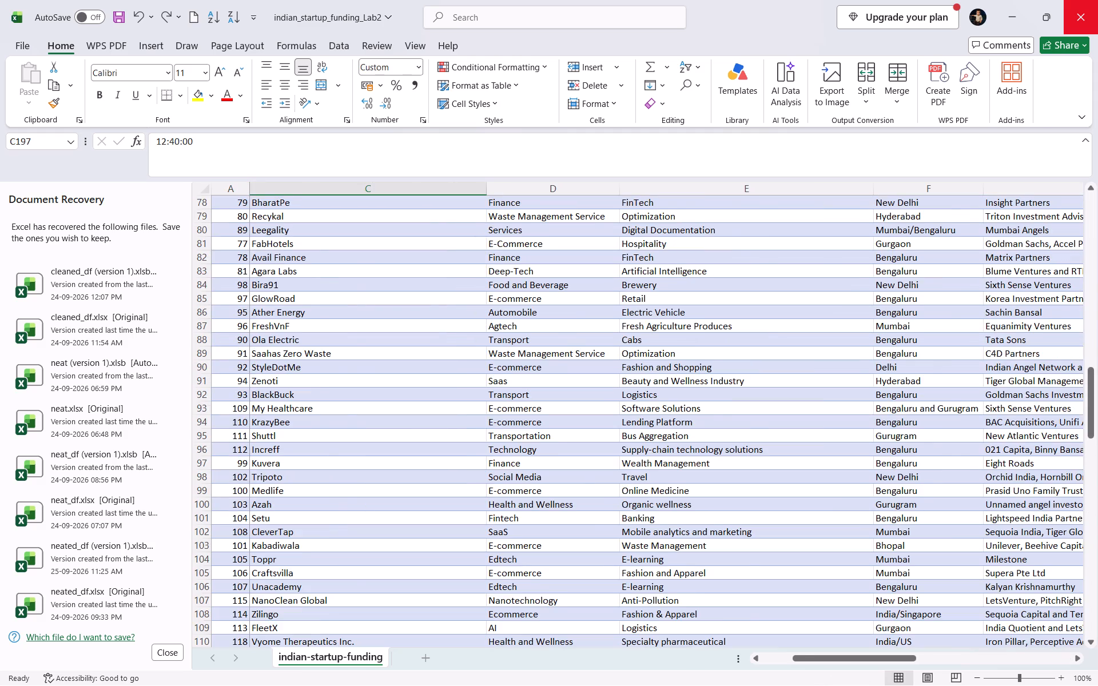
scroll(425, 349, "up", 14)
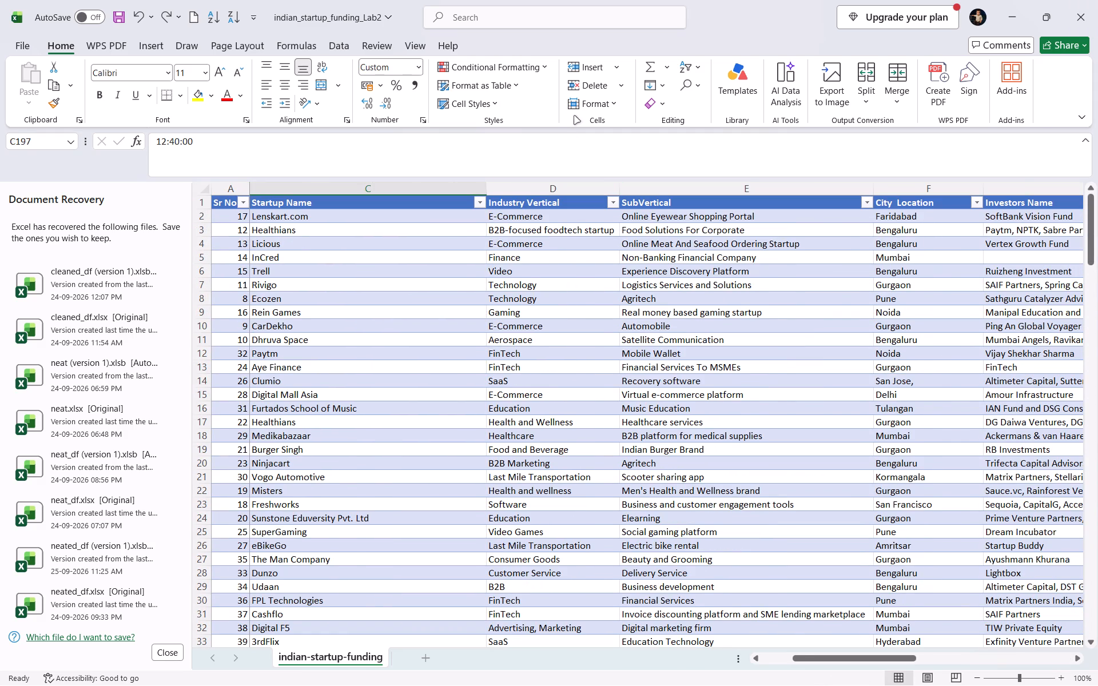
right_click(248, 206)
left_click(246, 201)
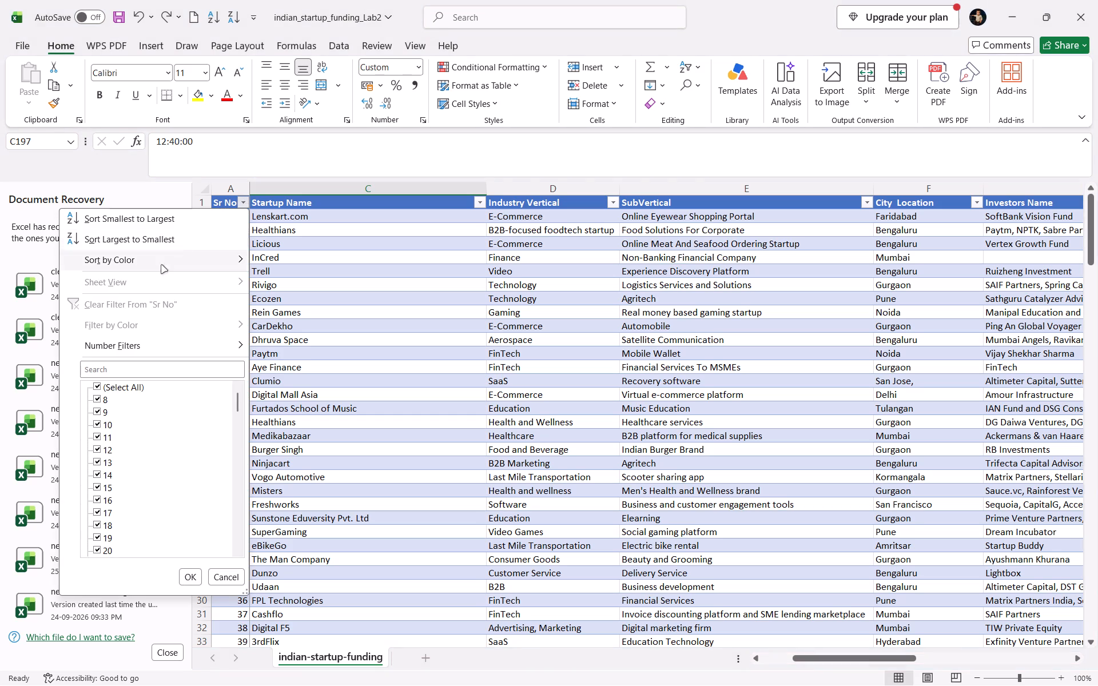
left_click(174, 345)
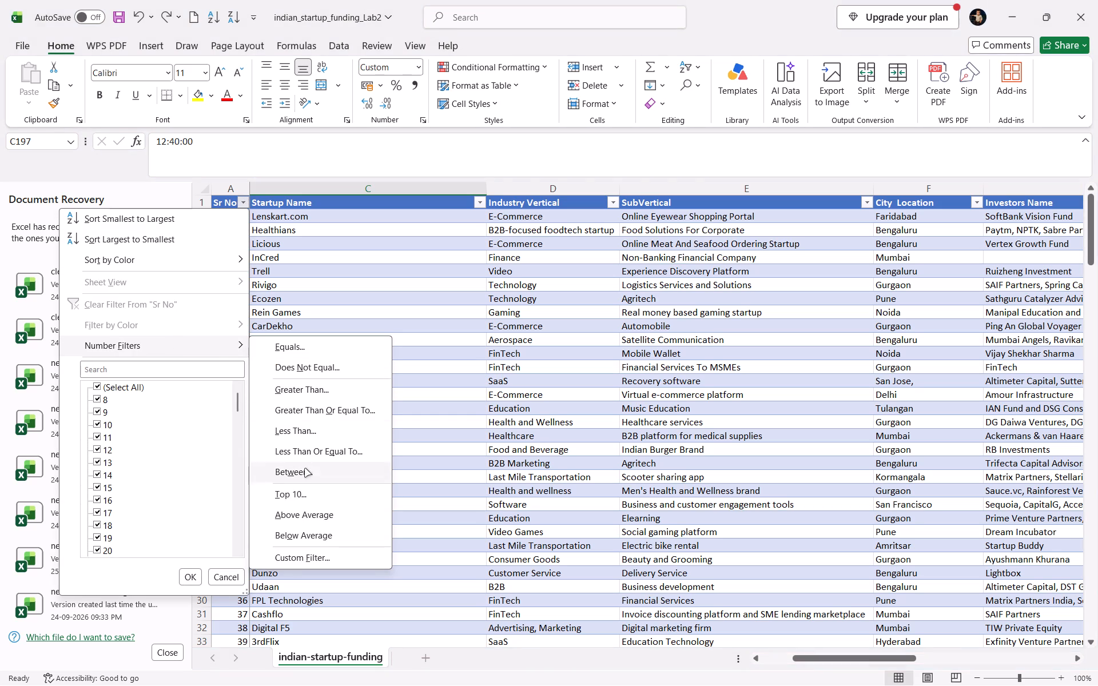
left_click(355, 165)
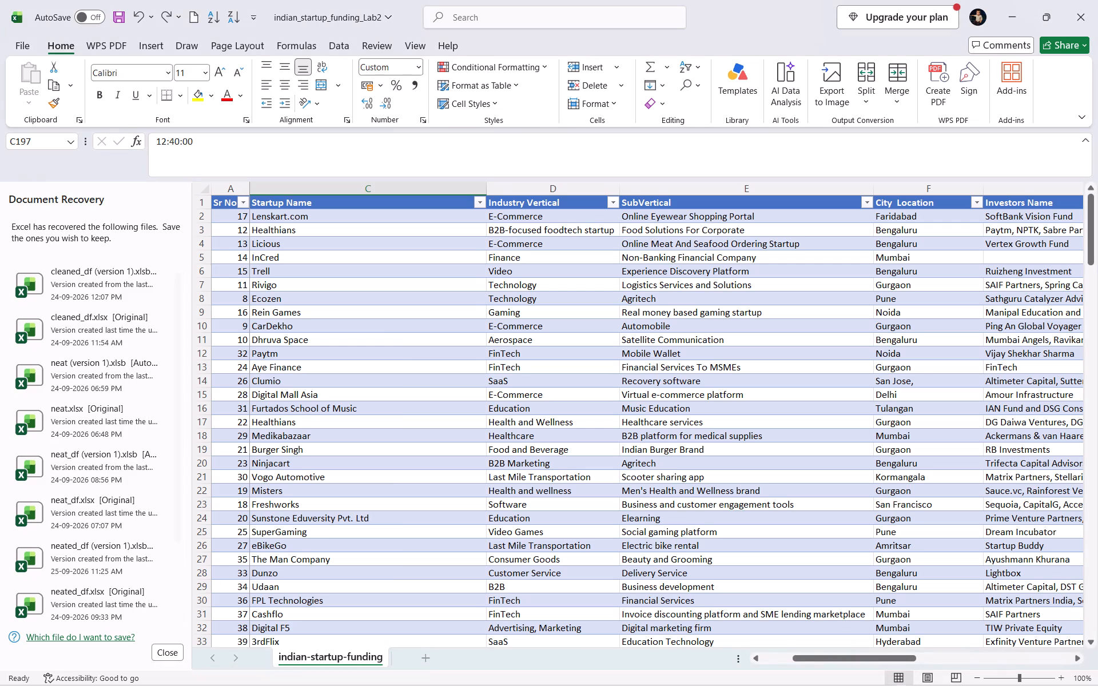
Sort the startup funding table by the Sr No column from smallest to largest.
left_click(246, 207)
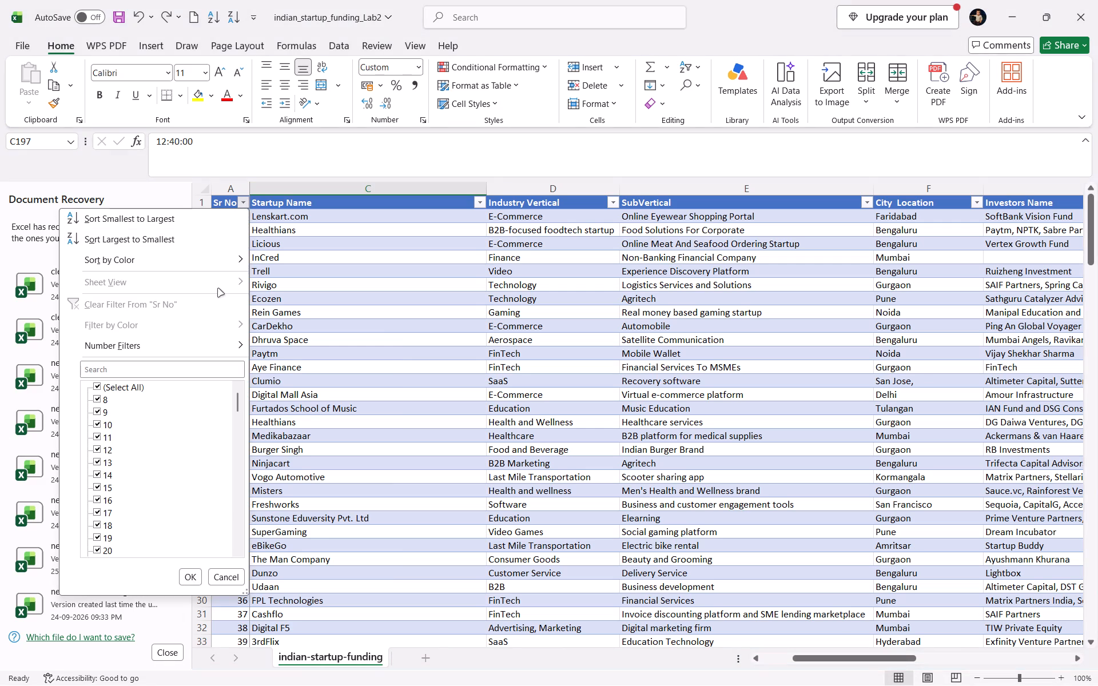
left_click(173, 225)
Look through the rows of the startup funding table to check the Sr No order.
scroll(236, 350, "up", 1)
scroll(236, 345, "down", 4)
scroll(236, 344, "up", 3)
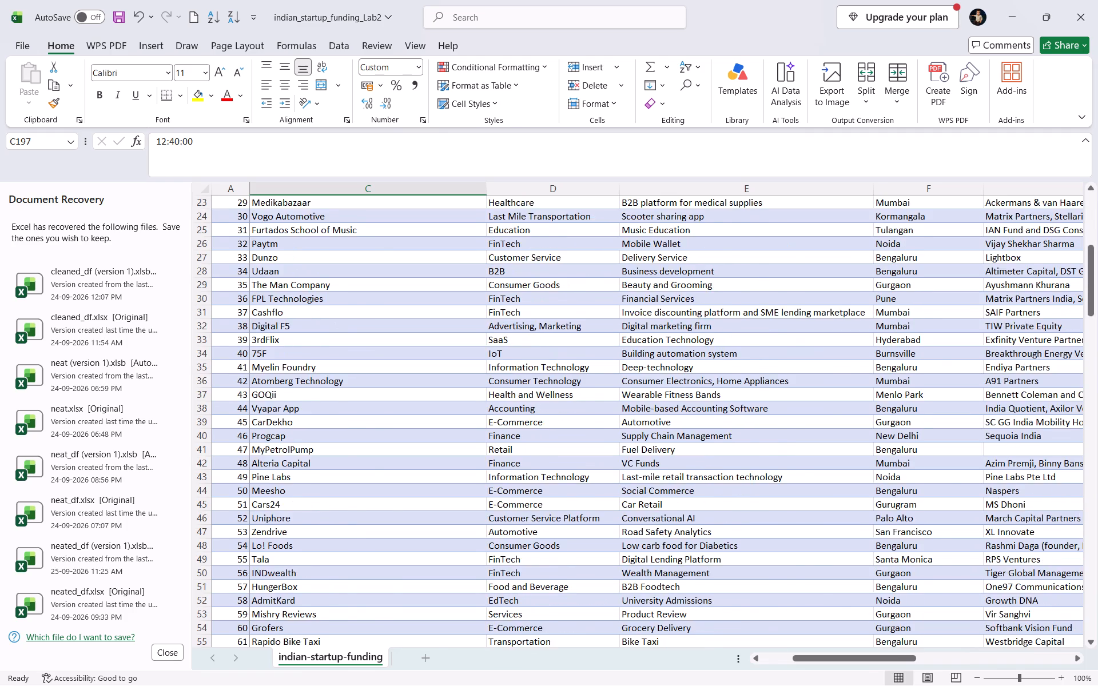
scroll(236, 338, "up", 9)
scroll(236, 332, "down", 9)
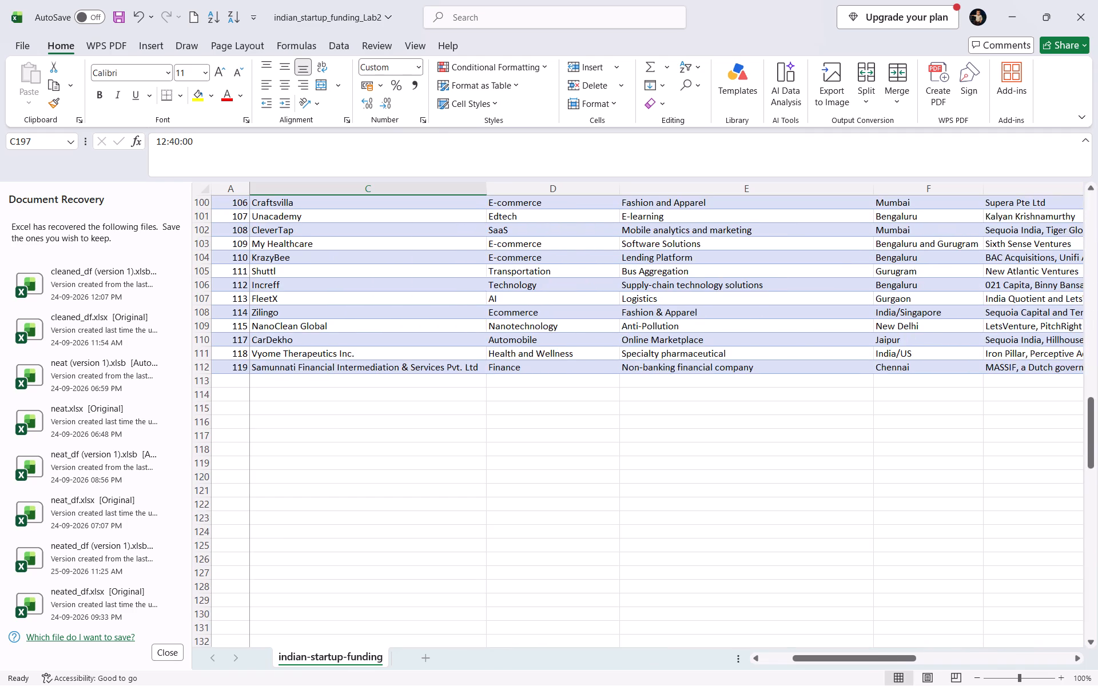
scroll(236, 332, "down", 1)
scroll(236, 331, "up", 8)
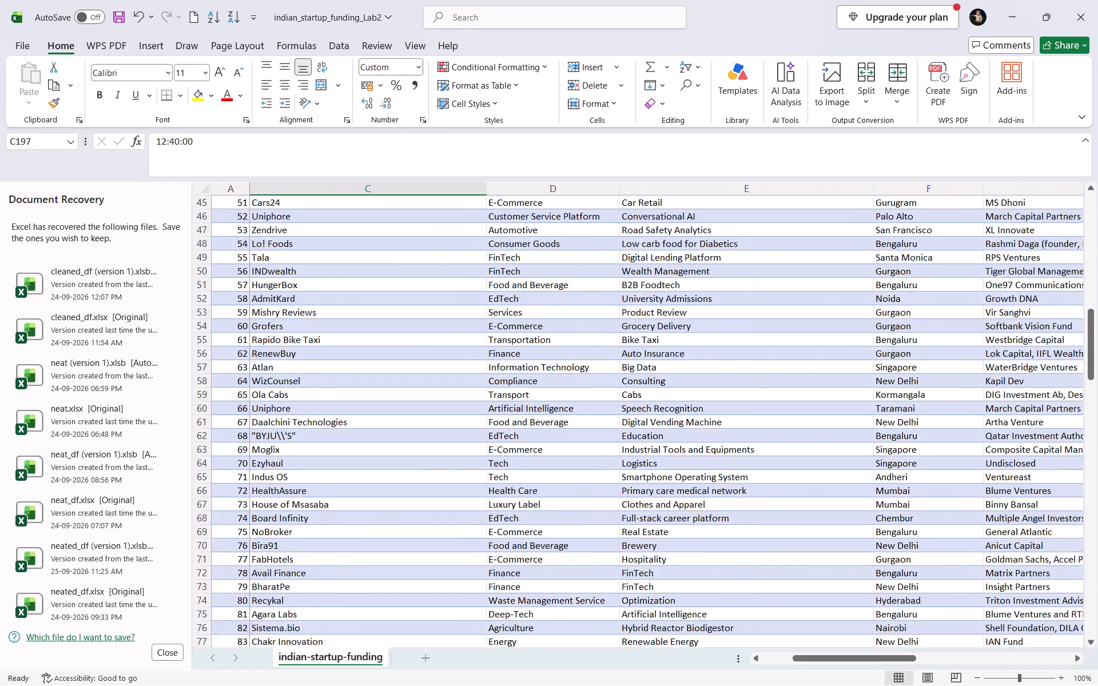
scroll(236, 330, "up", 5)
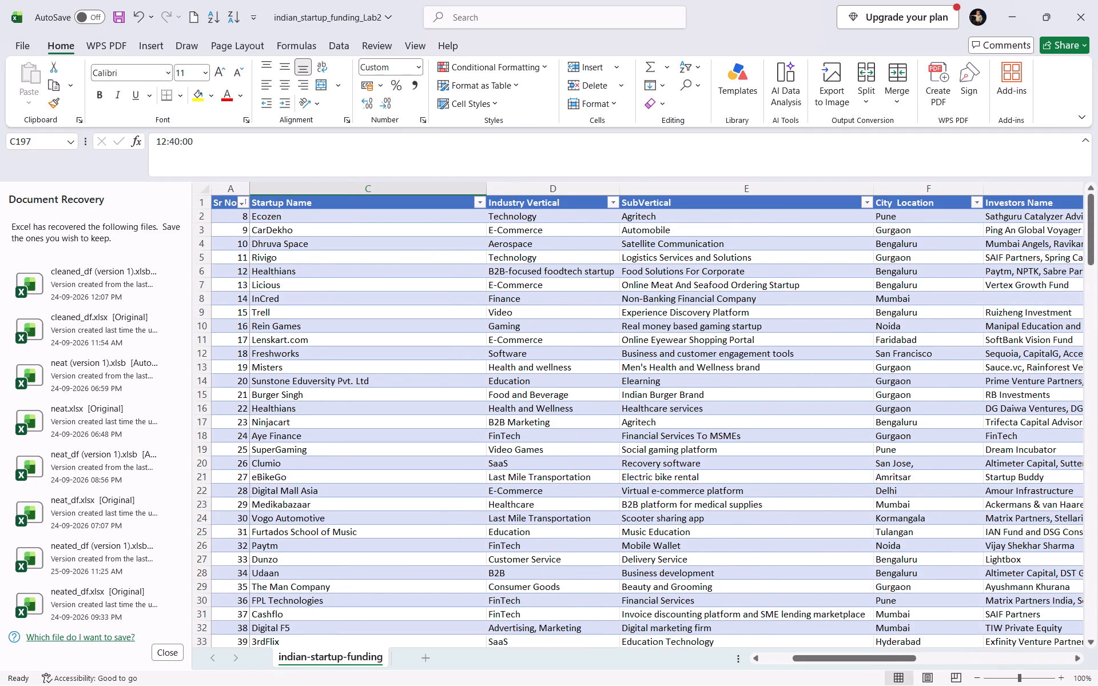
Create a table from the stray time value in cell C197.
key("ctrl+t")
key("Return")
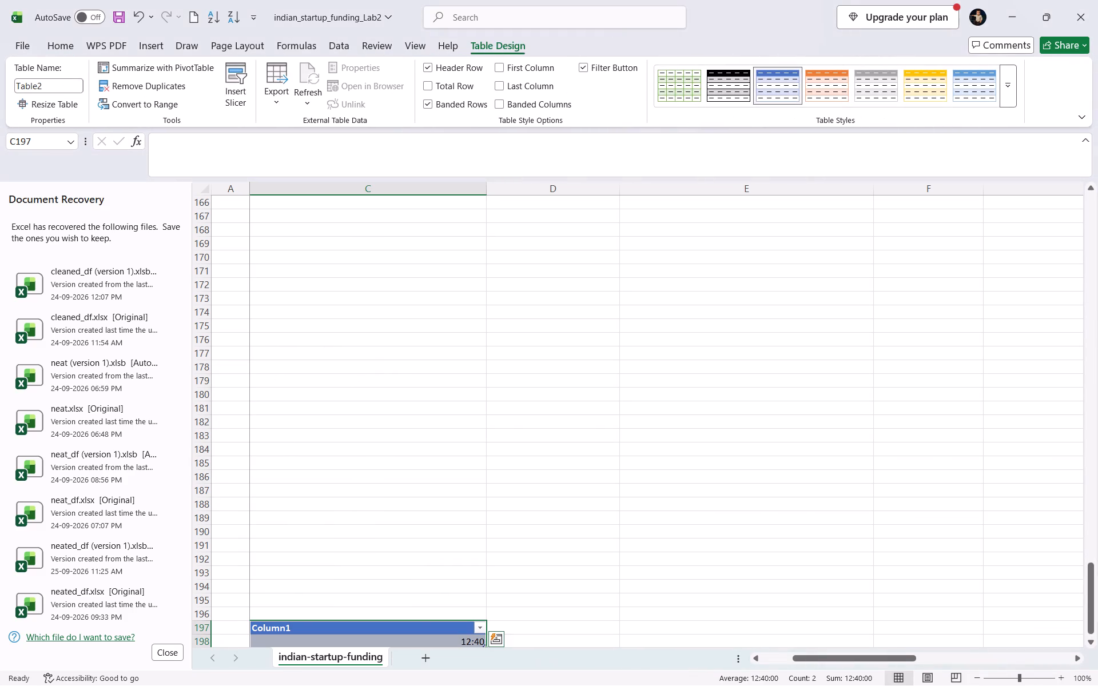
Delete the small Column1 table in C197:C198, including its contents, by removing its table column.
scroll(398, 581, "up", 7)
scroll(398, 580, "down", 3)
scroll(398, 580, "up", 4)
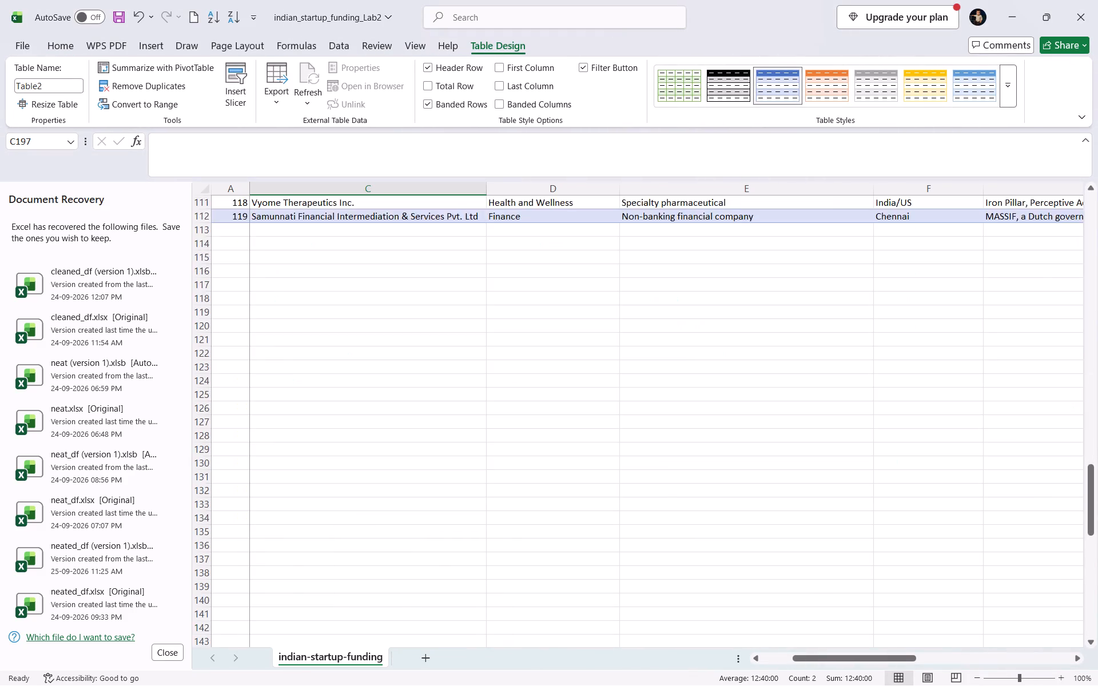
scroll(398, 579, "down", 10)
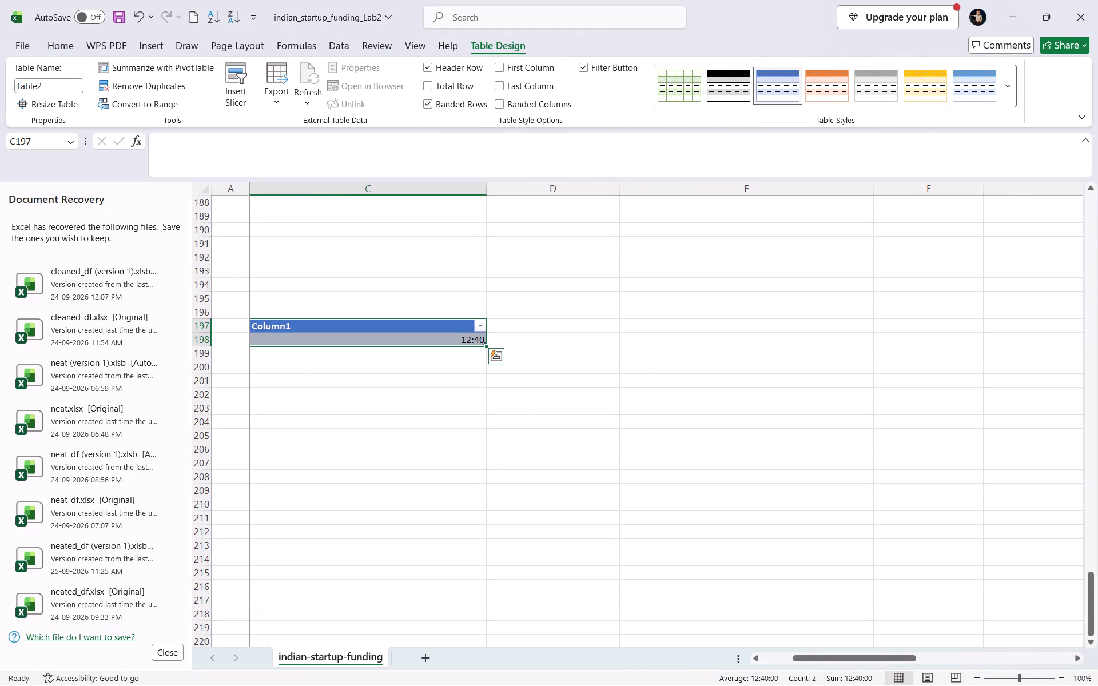
right_click(465, 336)
left_click(515, 249)
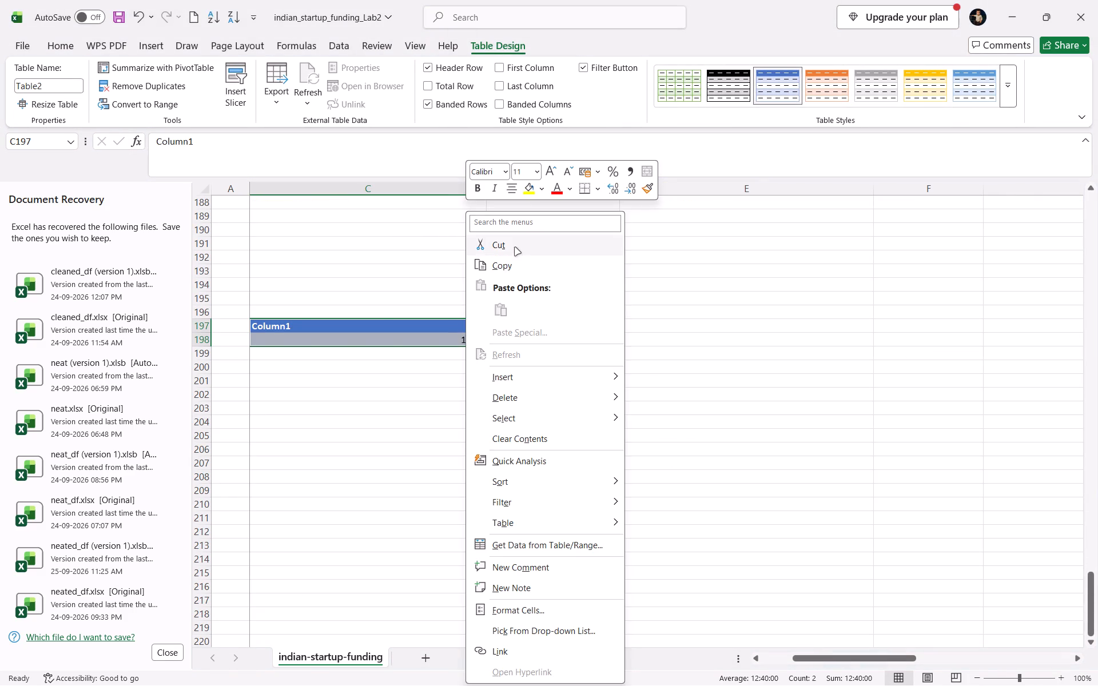
right_click(463, 328)
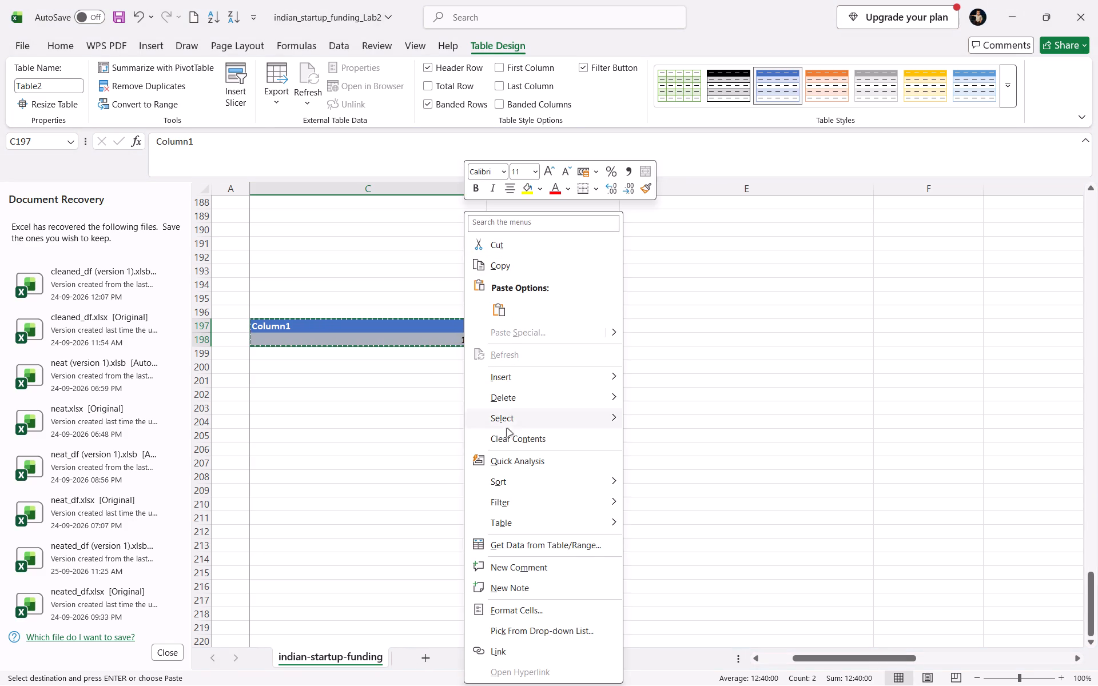
left_click(530, 392)
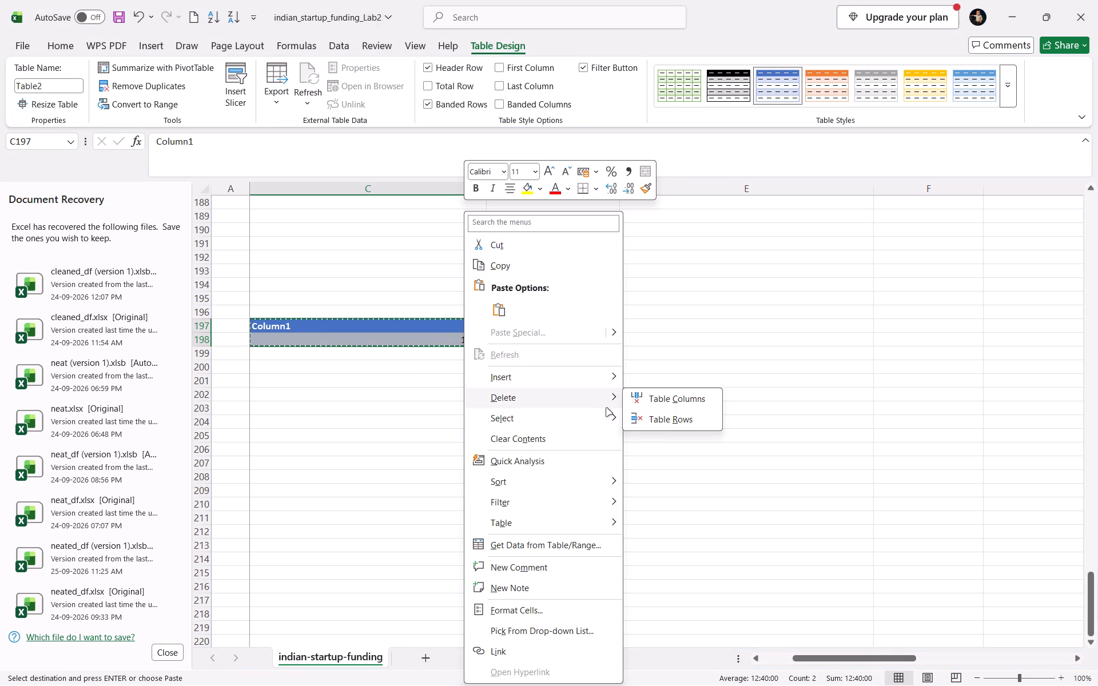
left_click(647, 404)
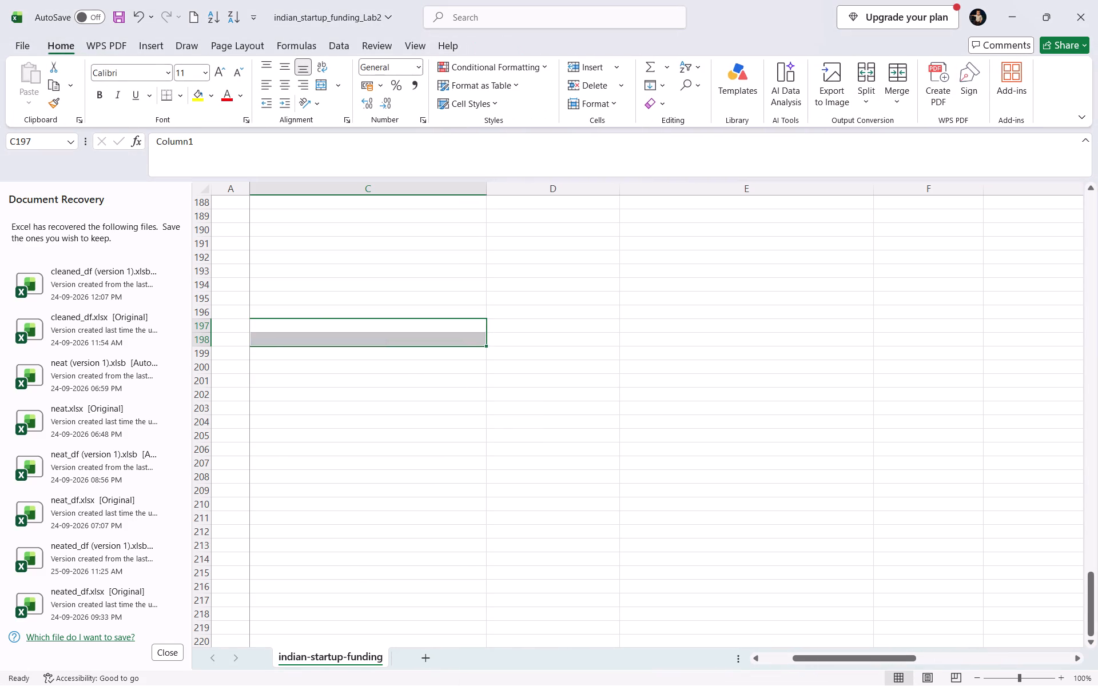
left_click(447, 328)
left_click(464, 359)
Look through the startup funding table from its header row down to its last rows.
scroll(469, 367, "up", 10)
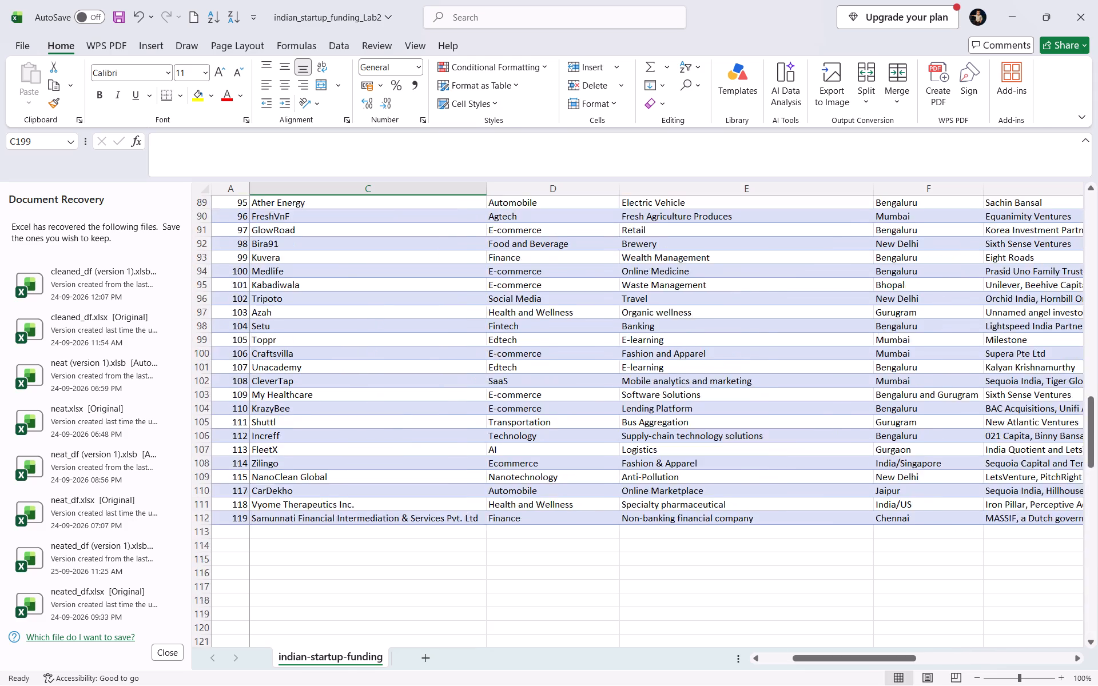
scroll(469, 365, "up", 11)
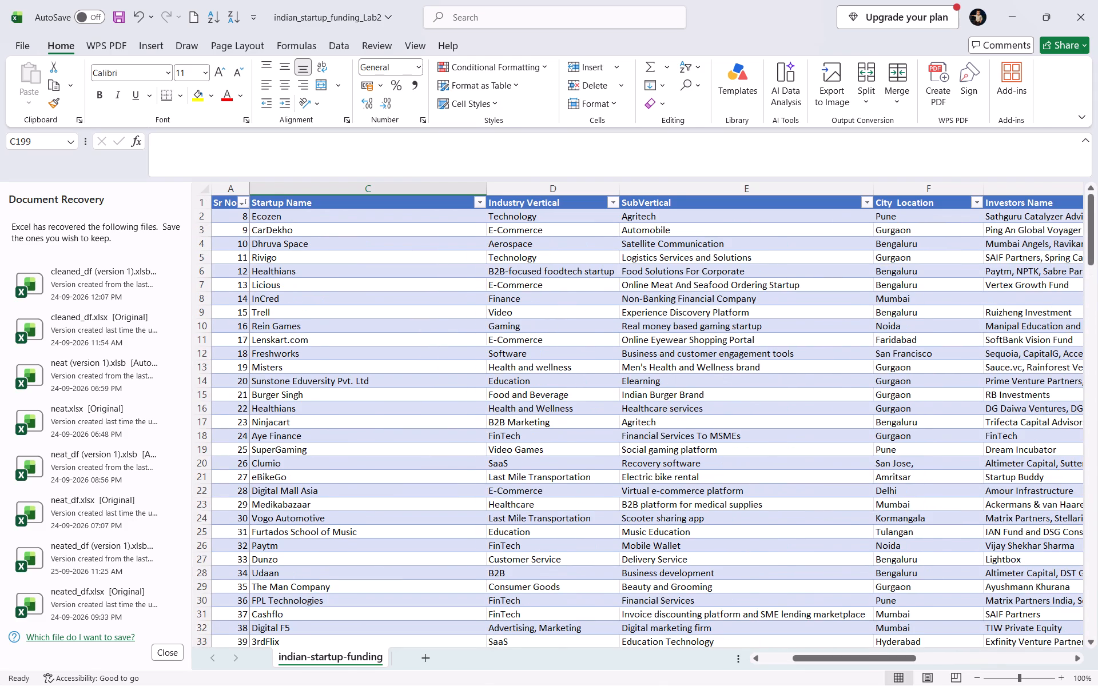
scroll(503, 341, "down", 2)
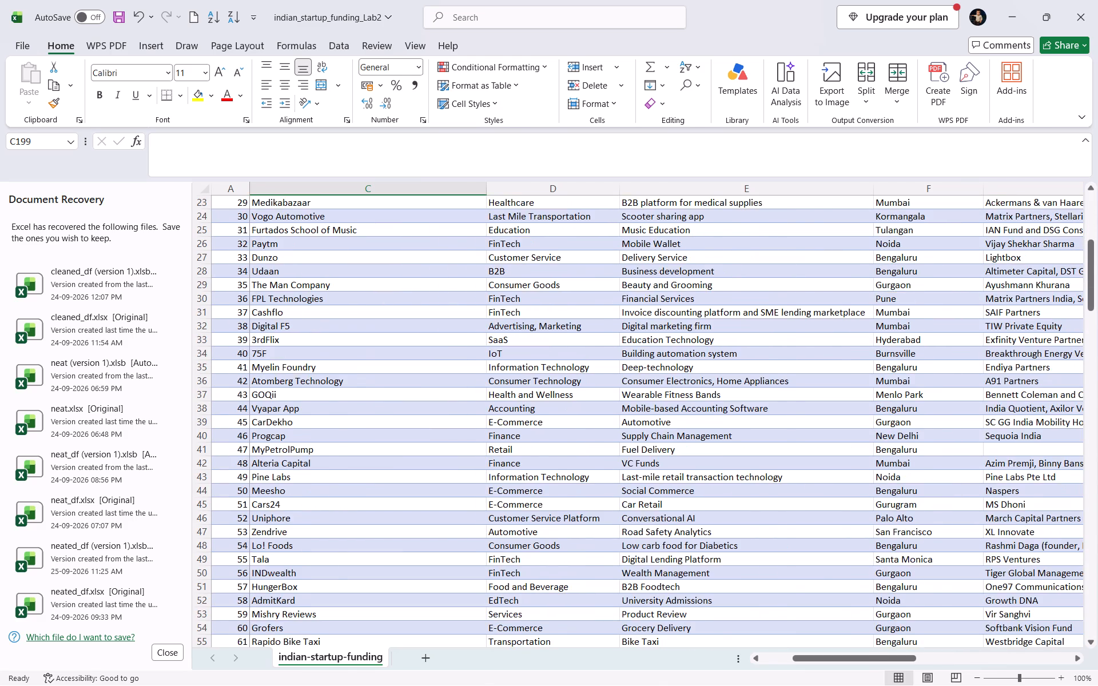
scroll(503, 341, "down", 2)
scroll(542, 382, "down", 3)
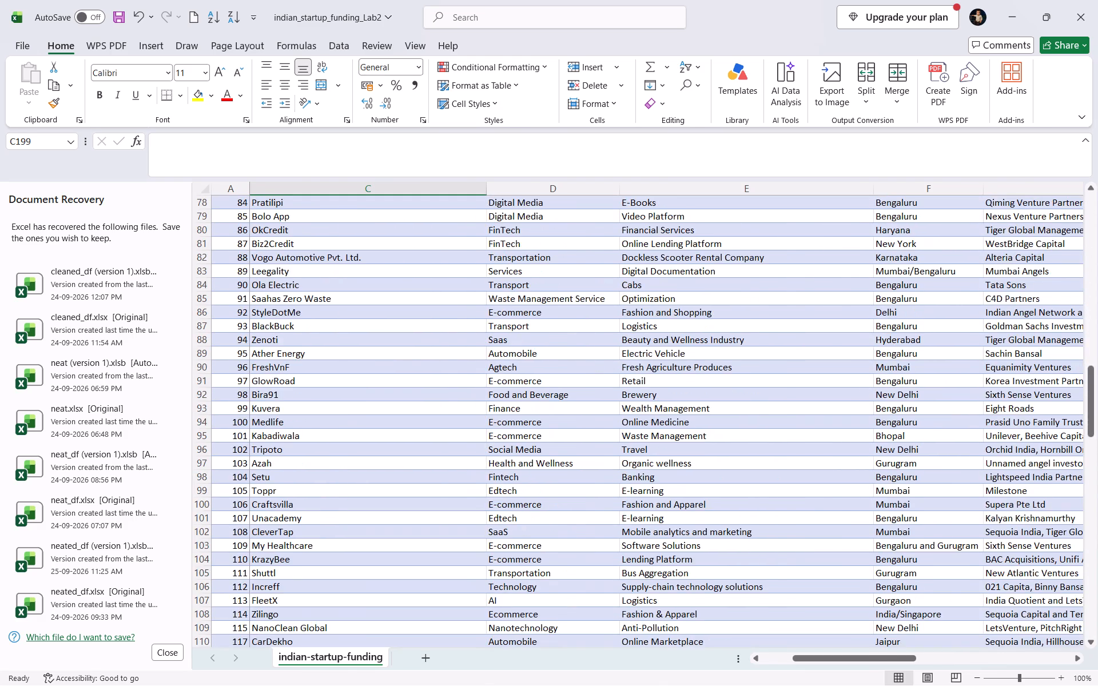
scroll(542, 382, "down", 3)
scroll(579, 391, "up", 1)
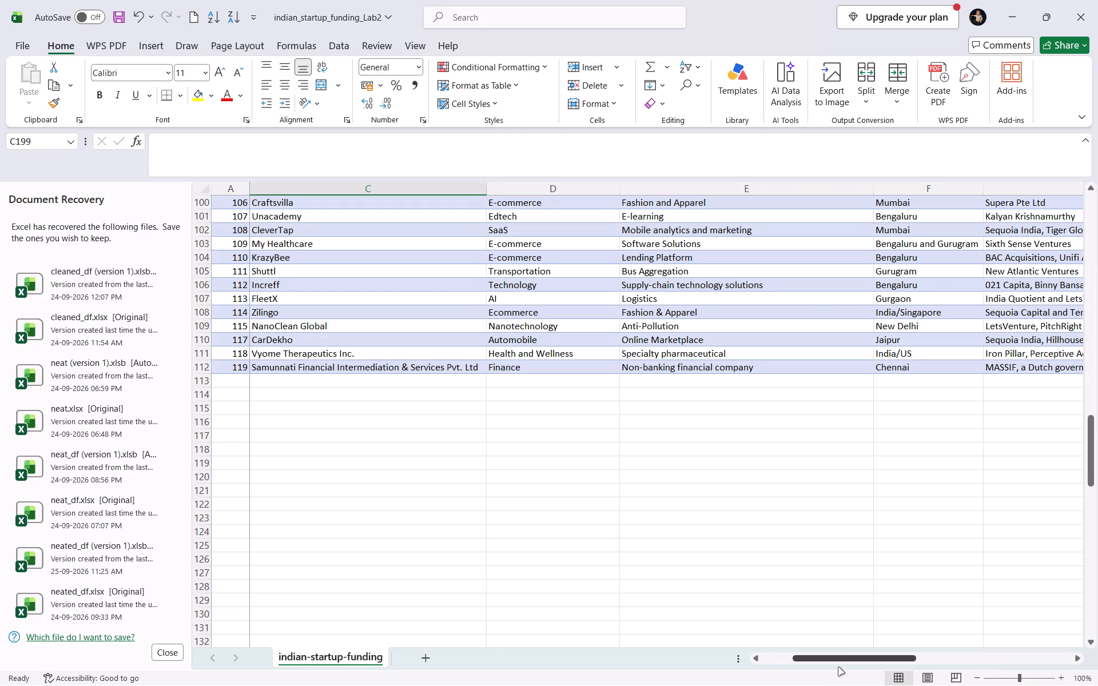
Look across the startup funding table to the Amount in USD and Remarks columns, from the header row to the last rows.
left_click_drag(840, 655, 971, 653)
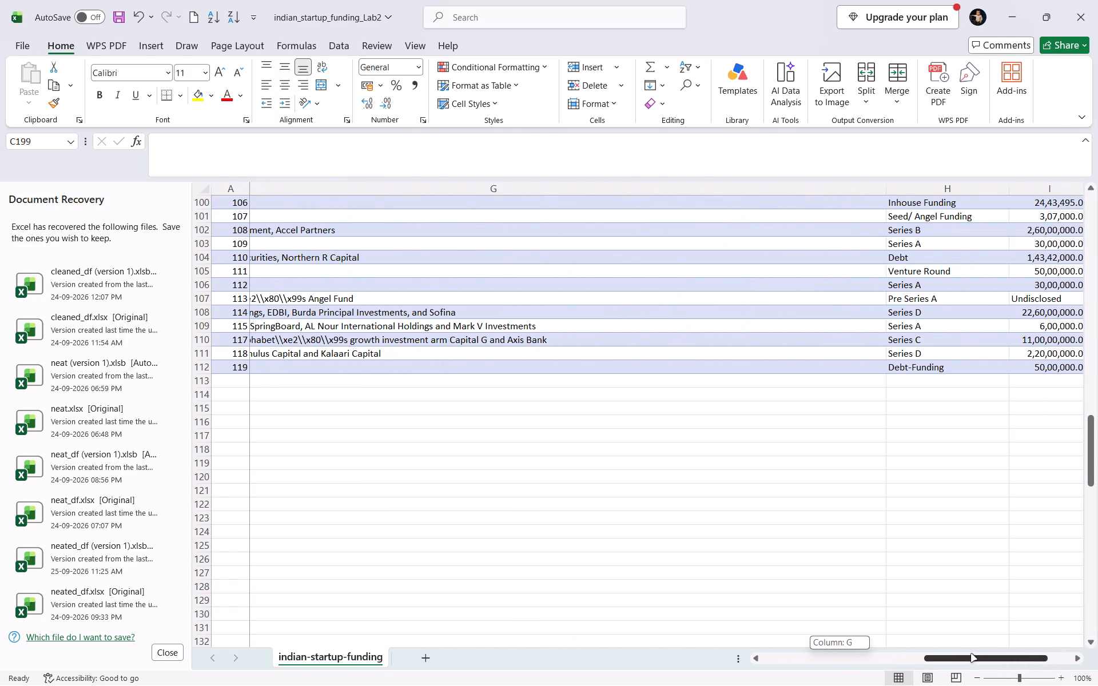
left_click_drag(971, 653, 975, 653)
left_click(975, 653)
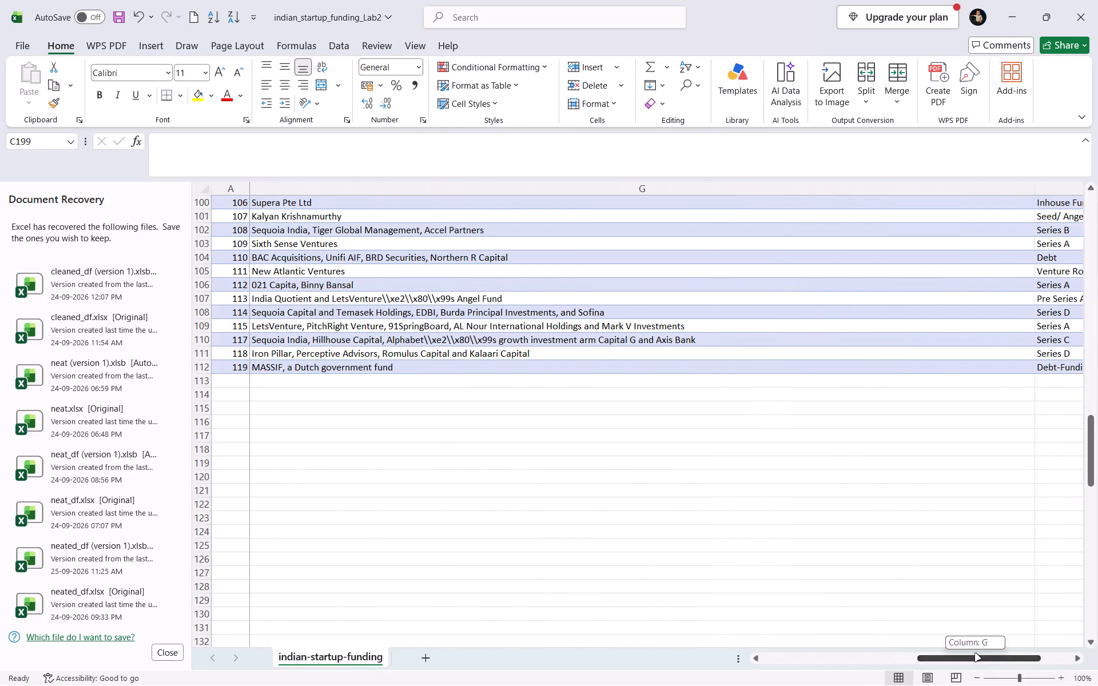
left_click_drag(975, 653, 988, 647)
left_click(988, 647)
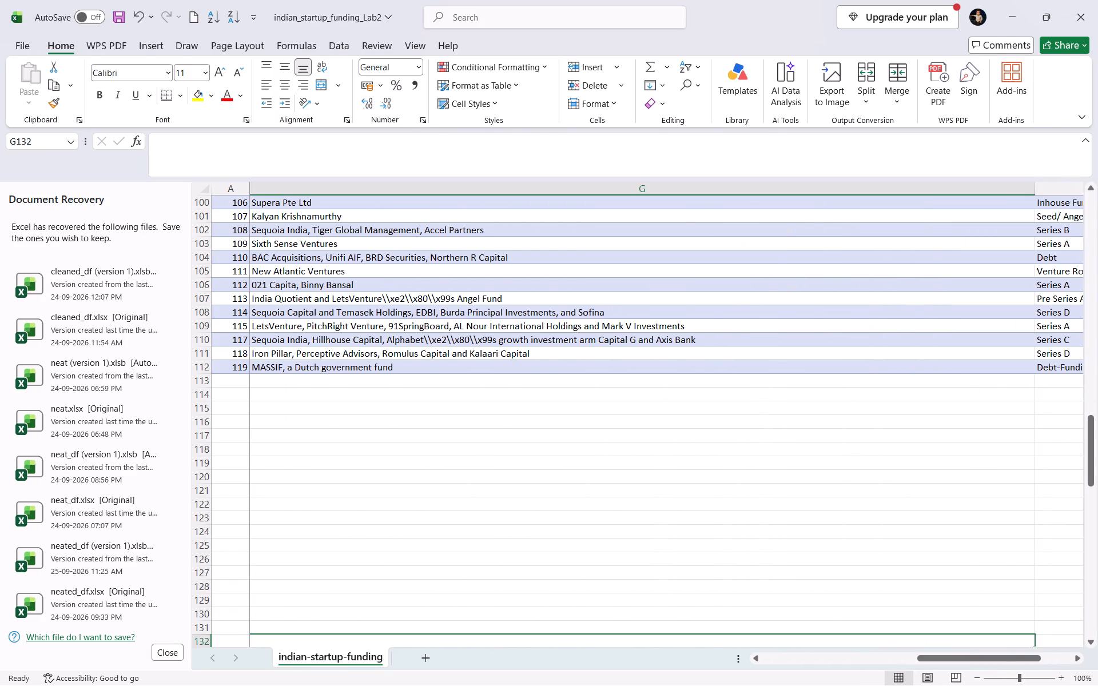
left_click_drag(1004, 656, 1016, 655)
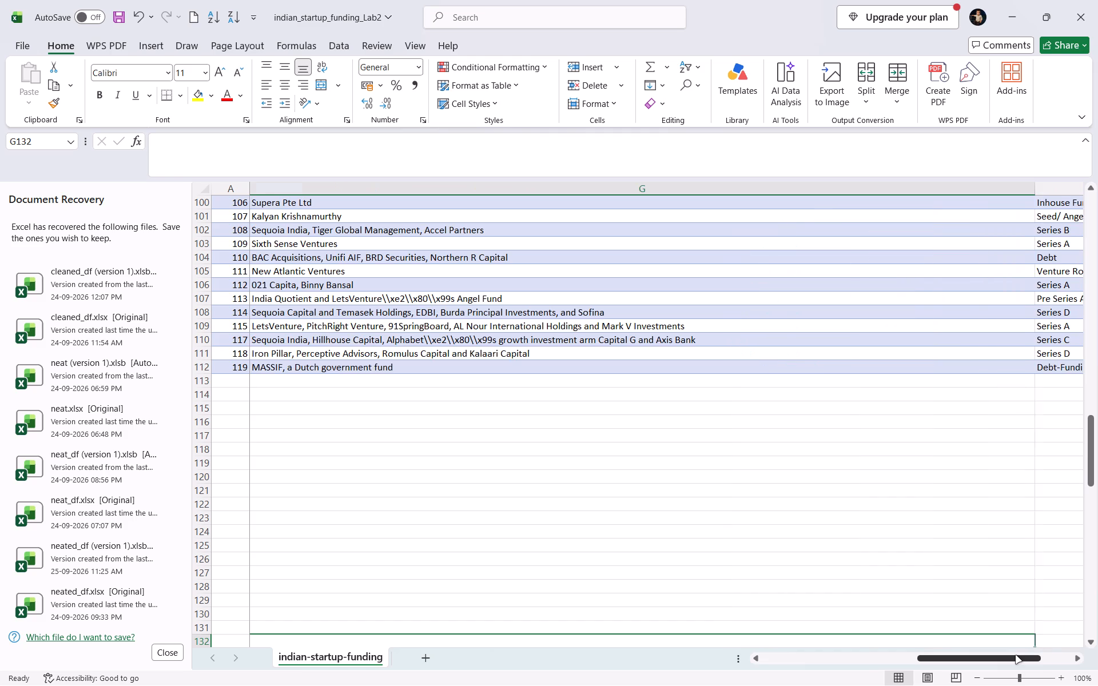
left_click(1016, 655)
left_click_drag(1021, 655, 1034, 655)
left_click_drag(1034, 655, 1041, 655)
scroll(1027, 524, "up", 1)
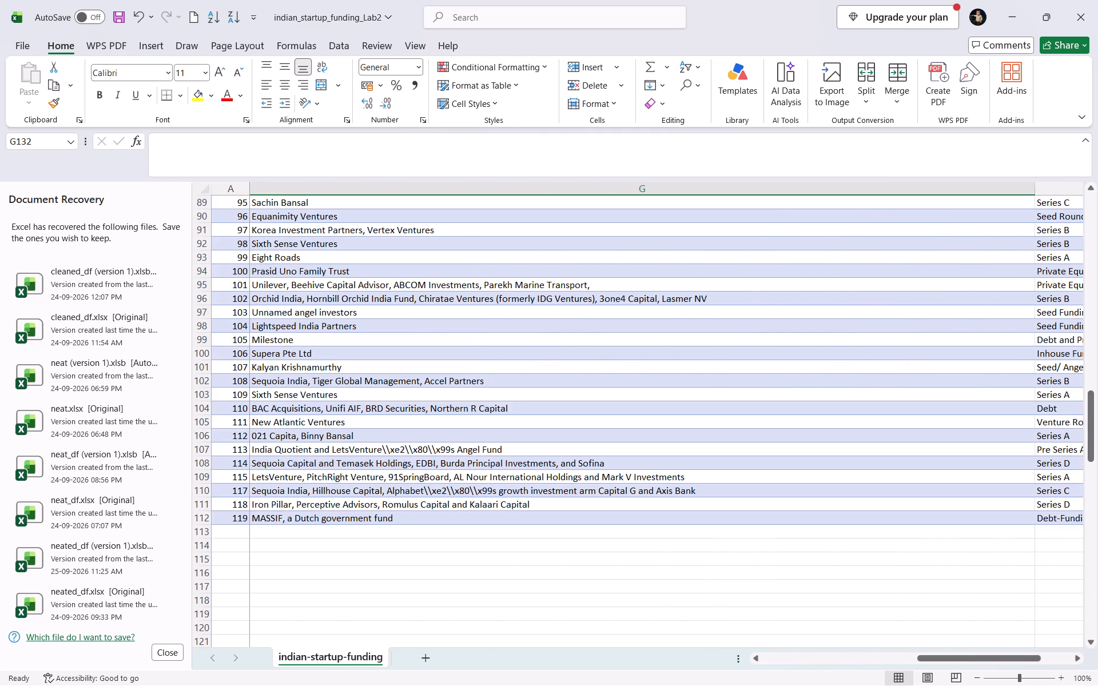
double_click(1079, 657)
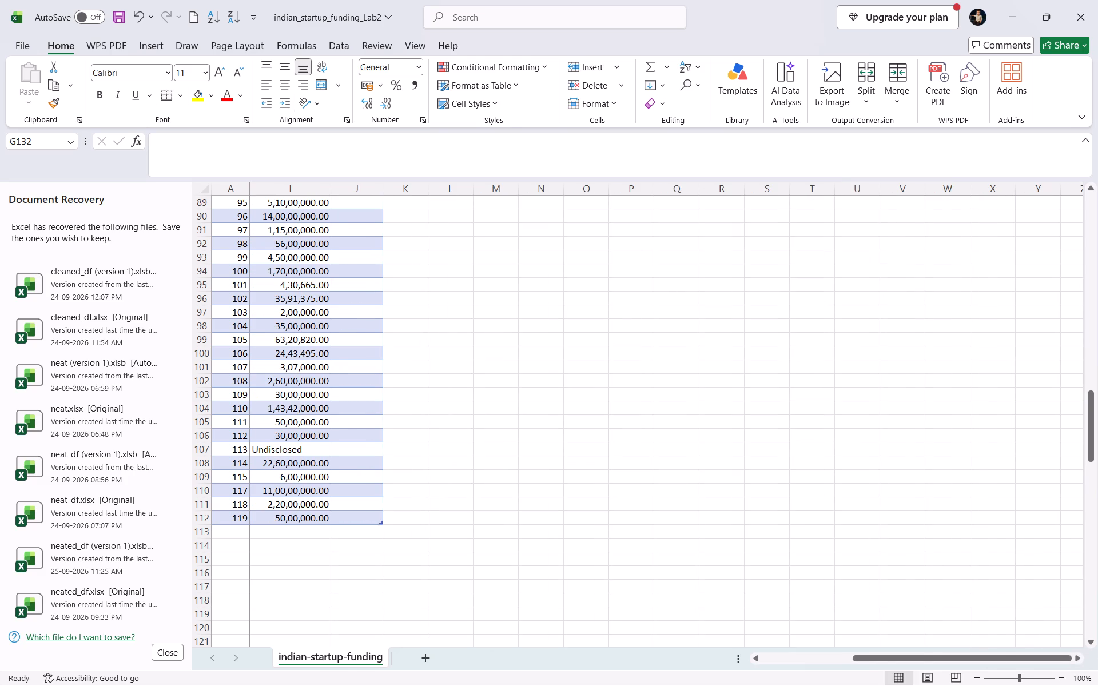
scroll(300, 491, "up", 8)
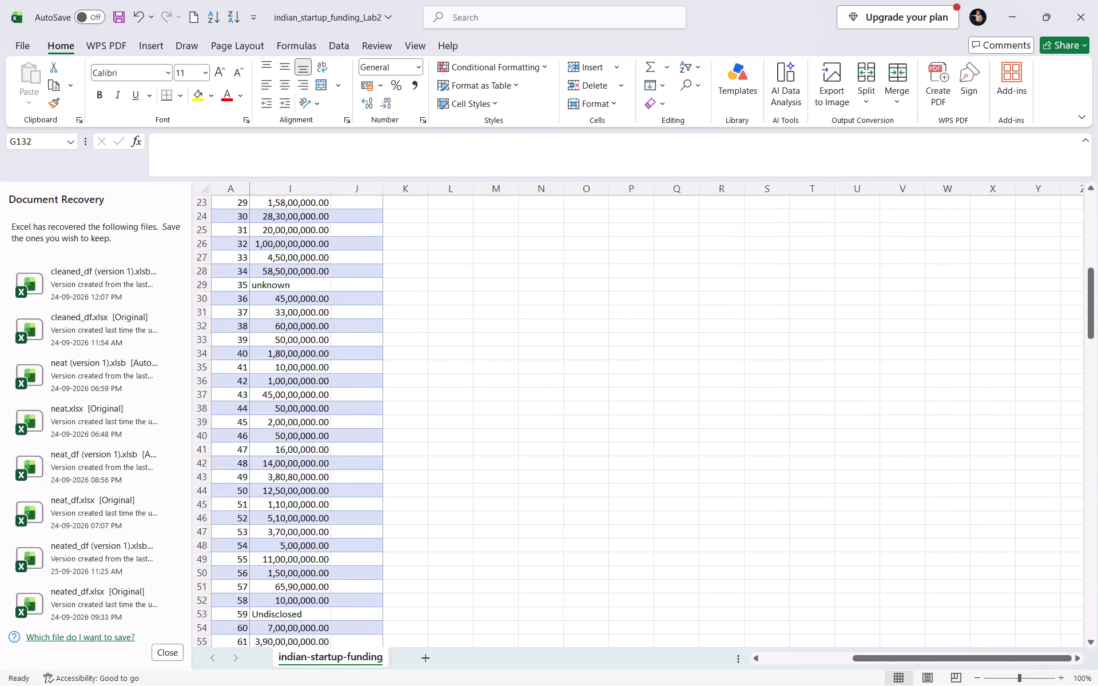
scroll(301, 480, "up", 3)
left_click(305, 225)
left_click(297, 218)
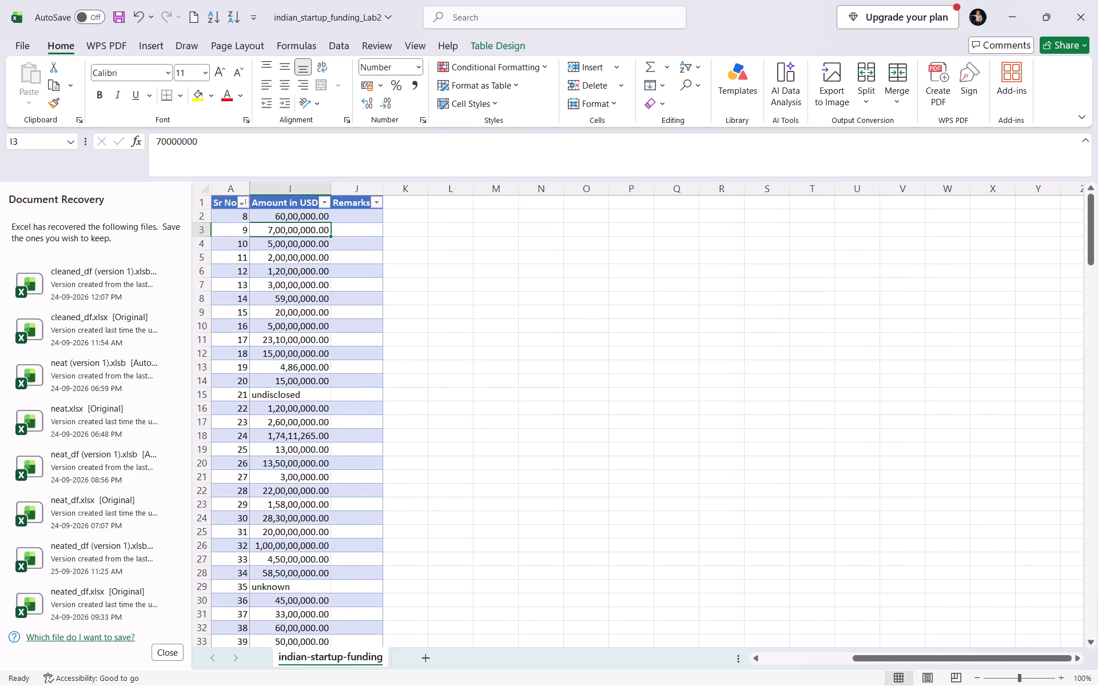
scroll(297, 221, "down", 10)
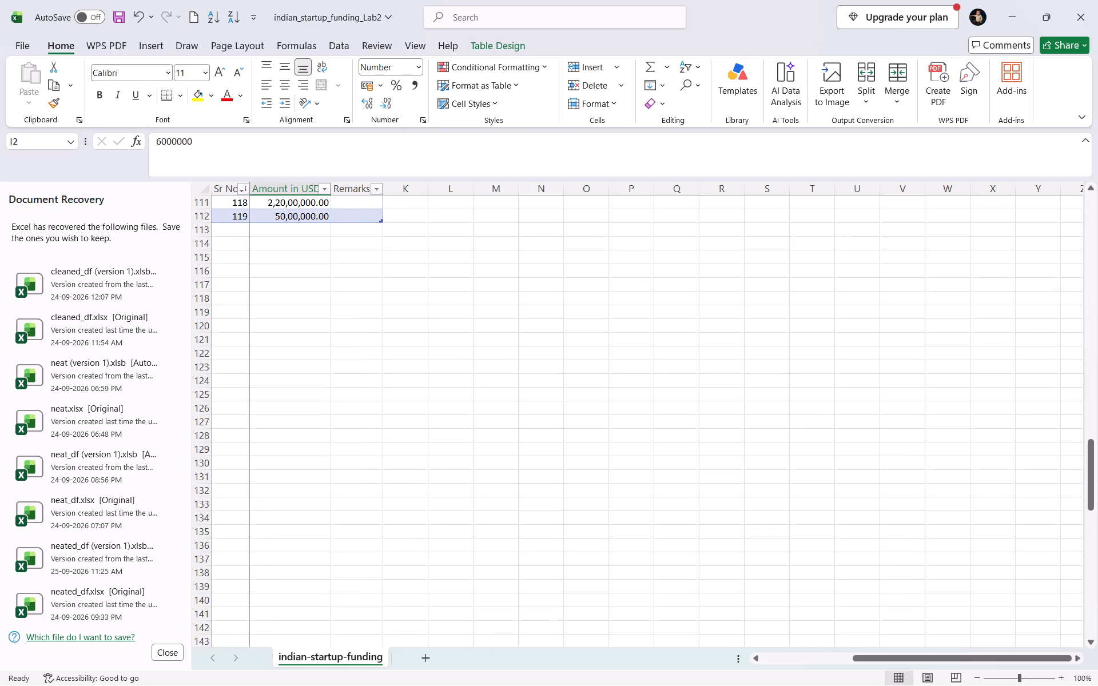
left_click(285, 241)
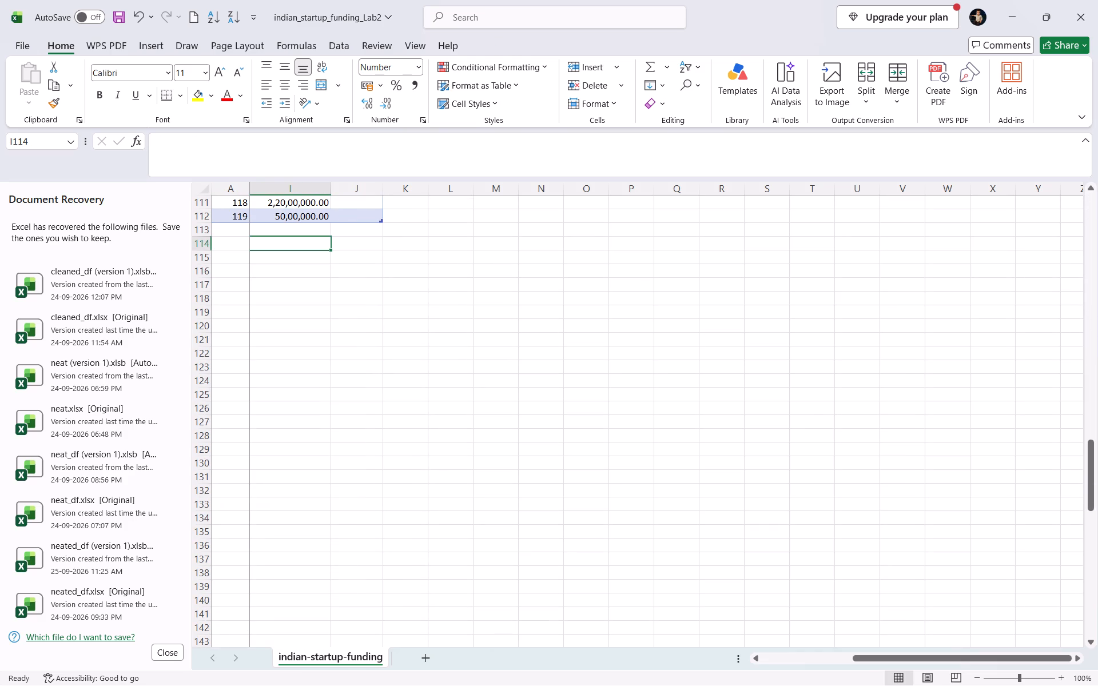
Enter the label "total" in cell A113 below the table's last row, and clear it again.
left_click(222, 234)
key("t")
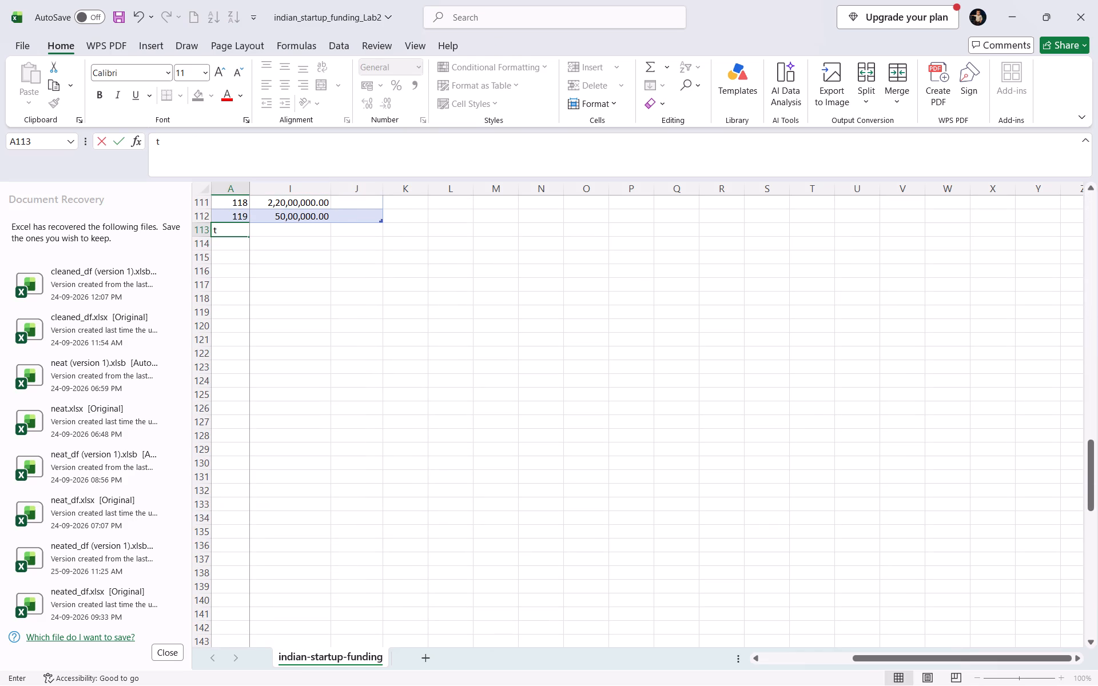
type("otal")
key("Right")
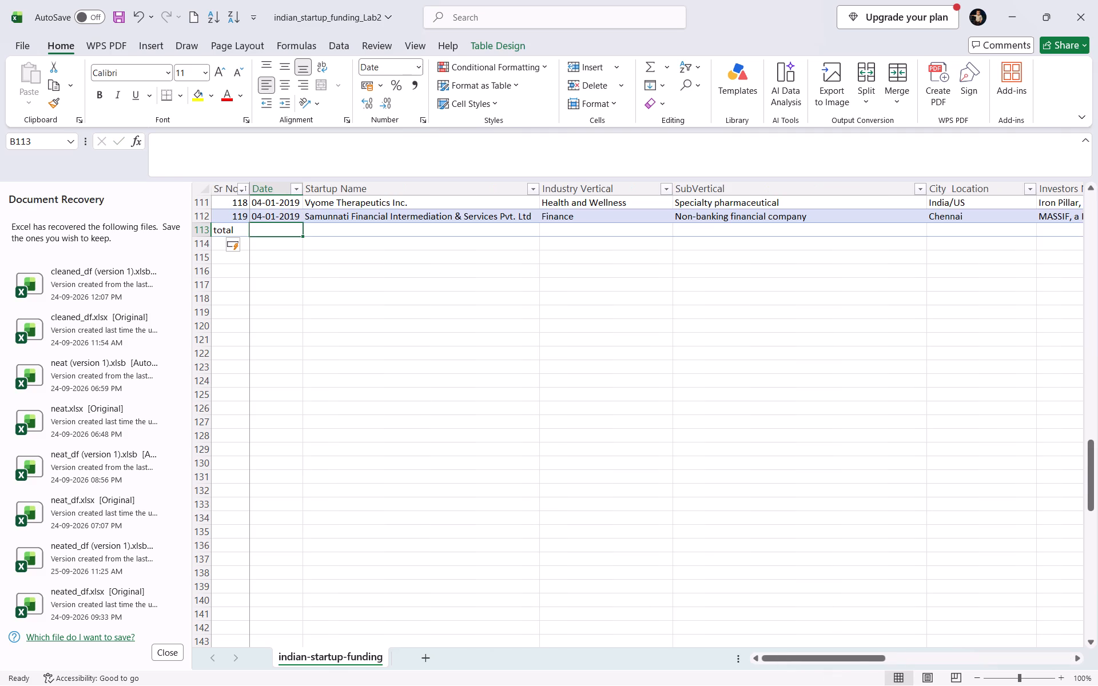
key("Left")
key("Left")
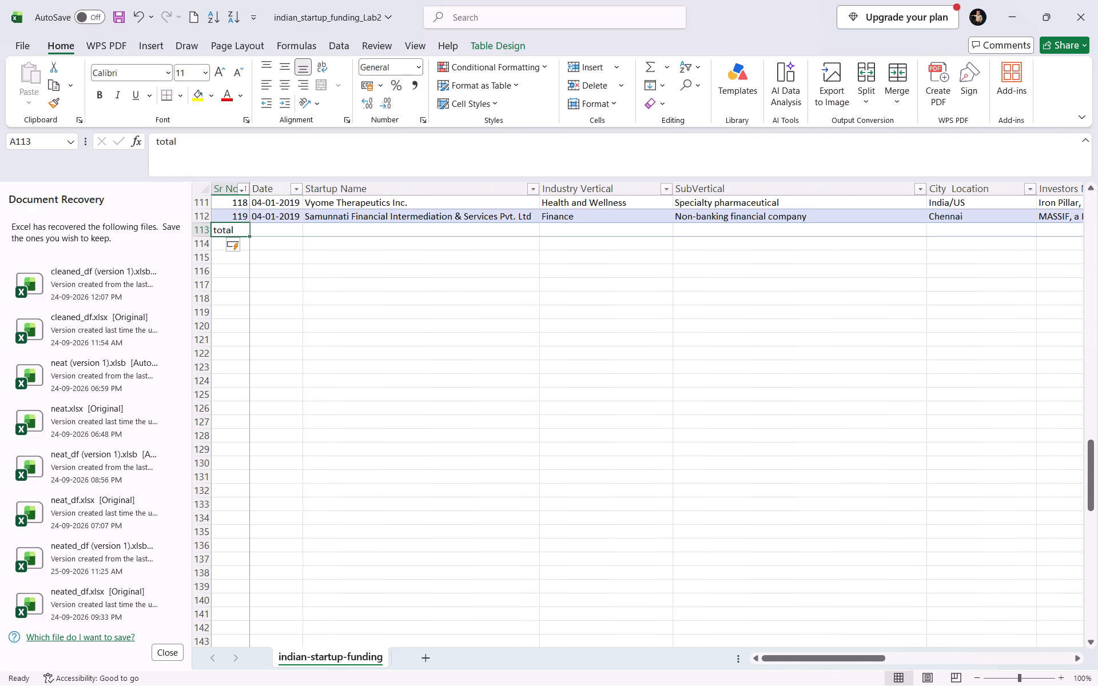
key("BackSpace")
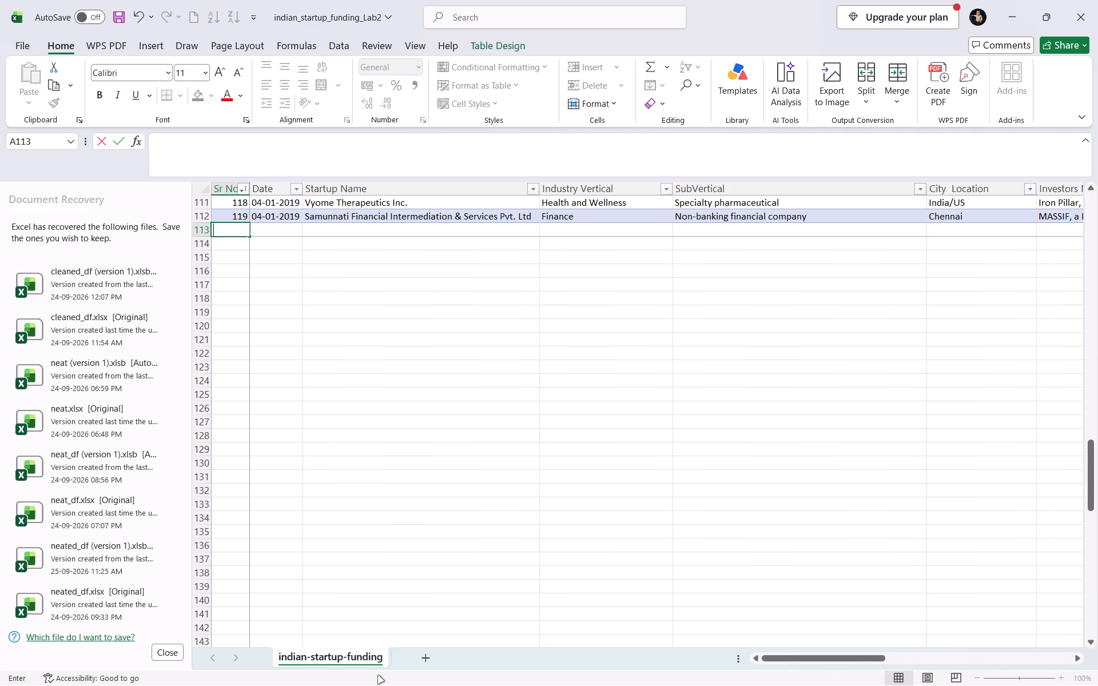
Switch to the Coursera lab page in Chrome and download Personal_Monthly_Expenditure_Lab4.xlsx from Exercise 1.
left_click(999, 17)
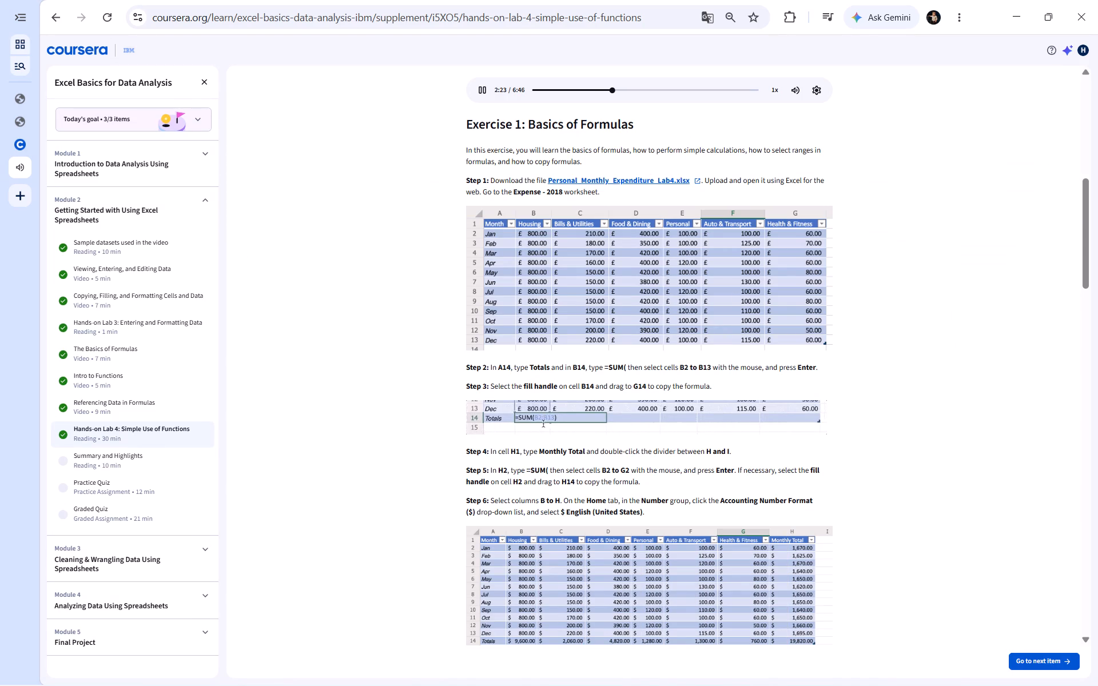
left_click(618, 180)
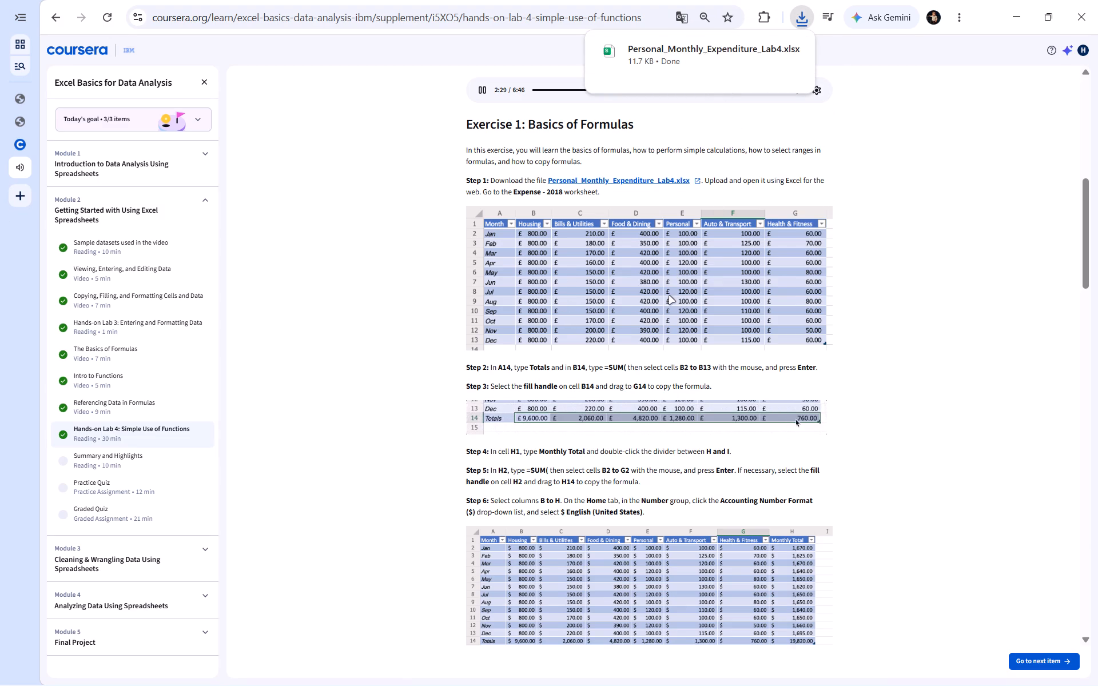
Switch back to Excel and create a blank workbook, dismissing the WPS Office download notification.
left_click(681, 676)
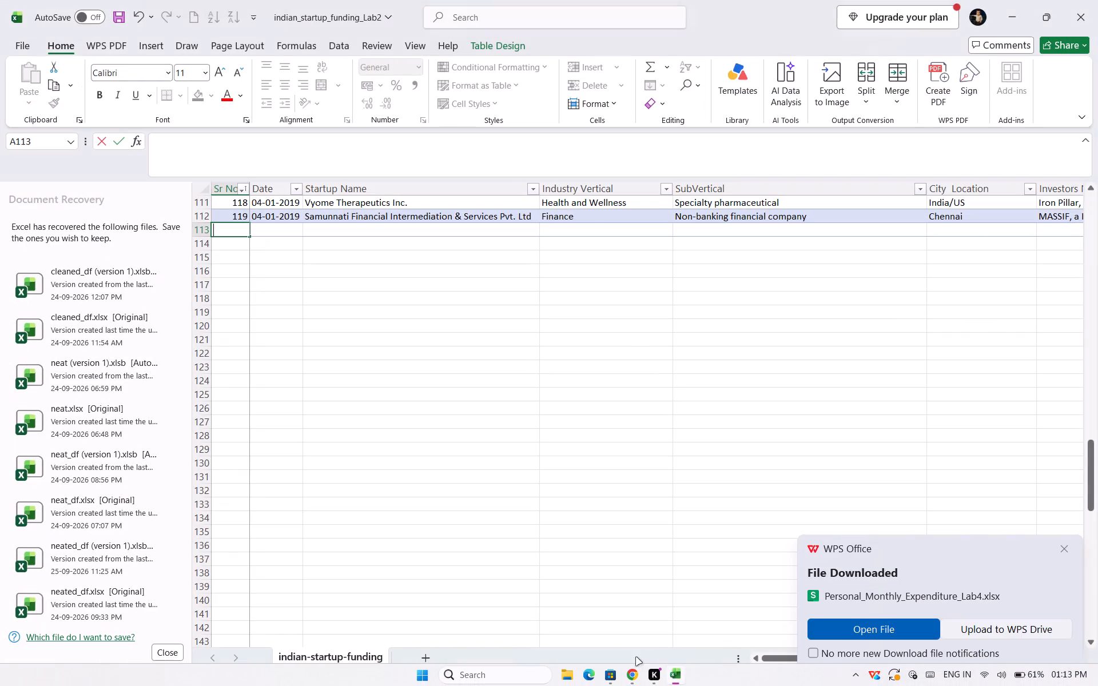
left_click(17, 43)
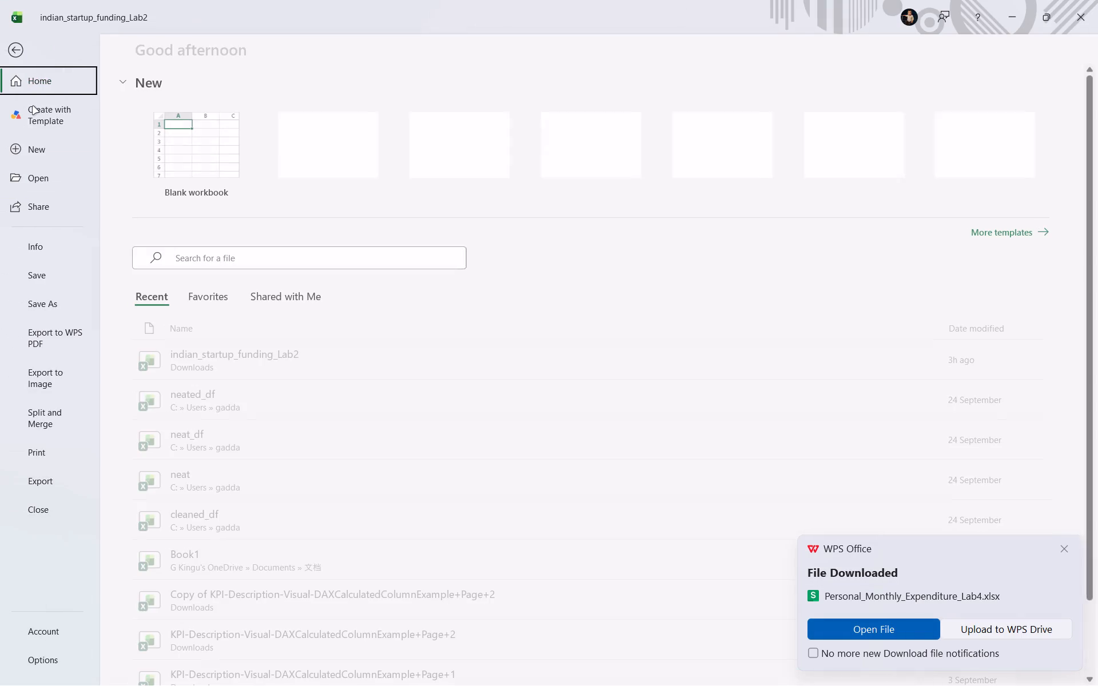
left_click(189, 152)
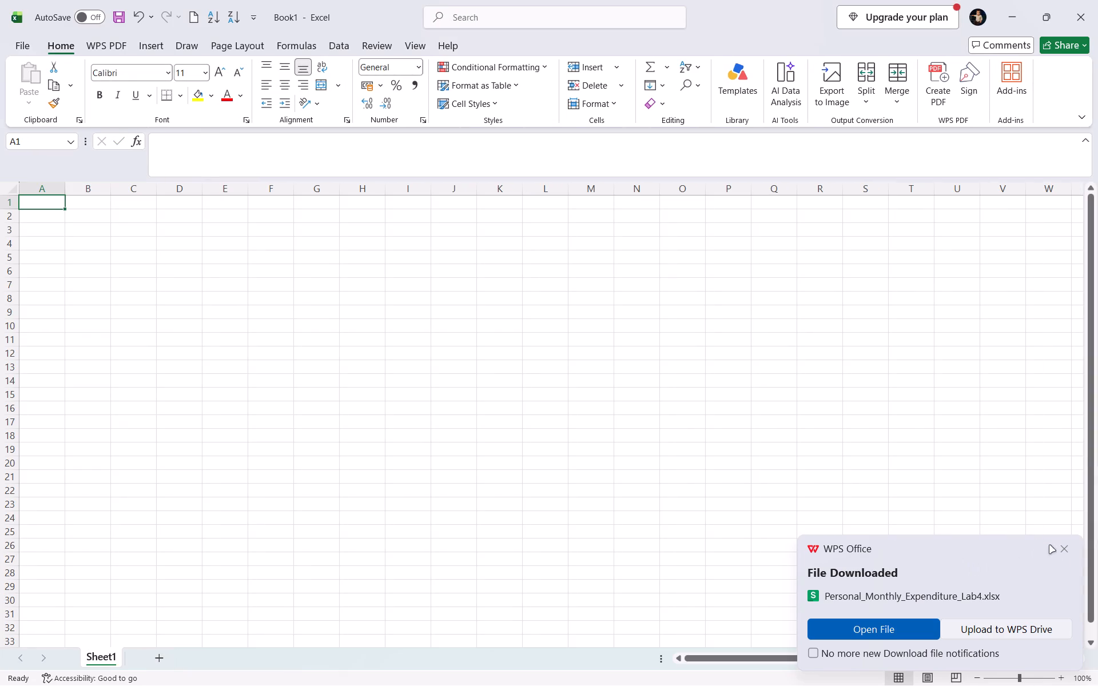
left_click(1074, 559)
left_click(1061, 551)
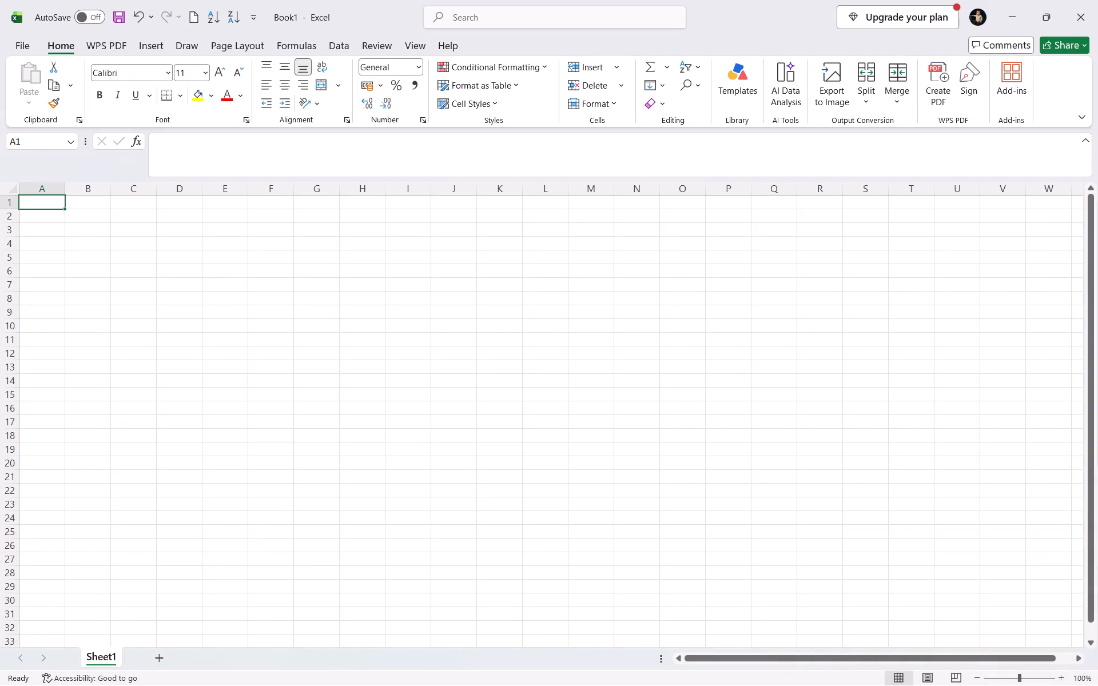
Open the Personal_Monthly_Expenditure_Lab4 workbook from the Downloads folder.
left_click(27, 49)
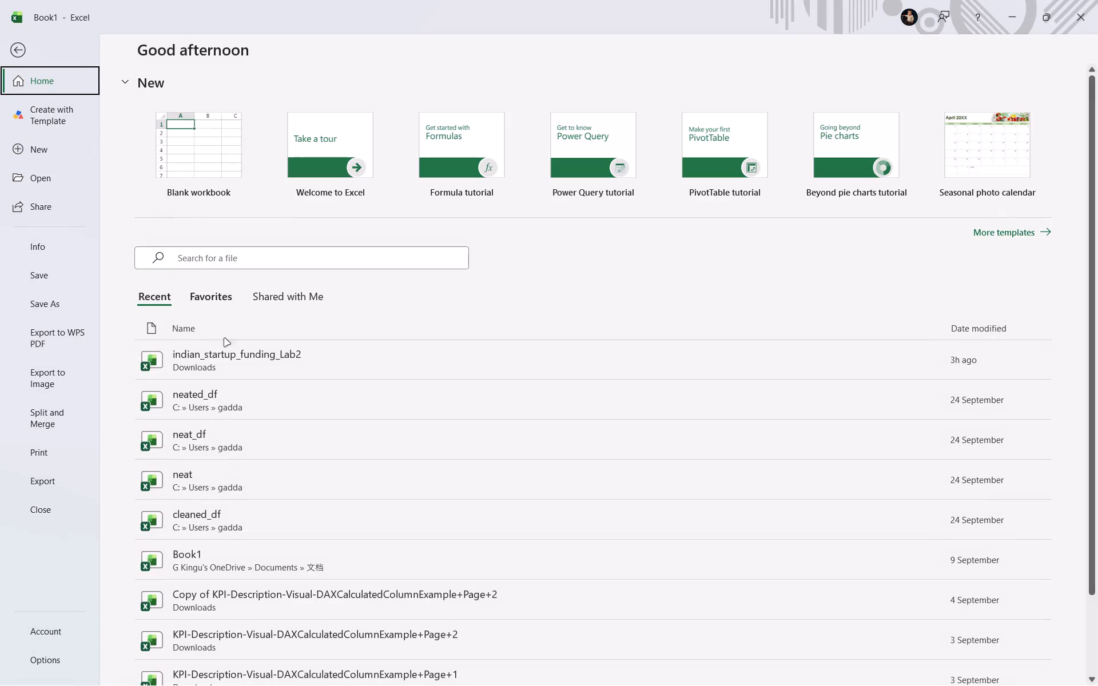
left_click(42, 178)
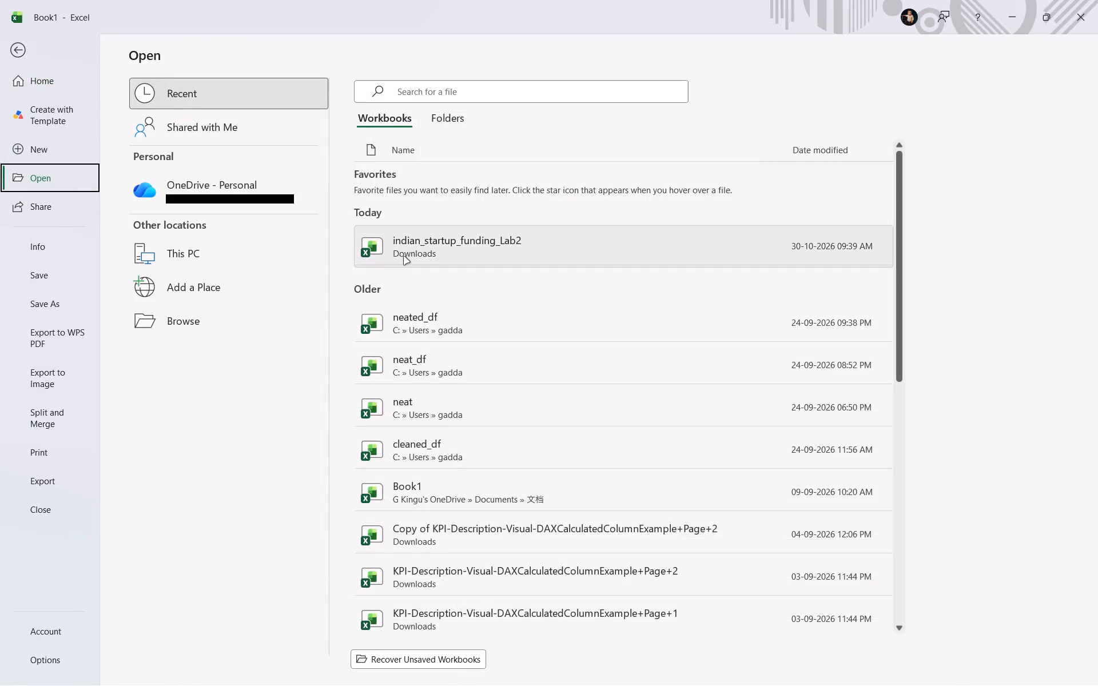
left_click(209, 313)
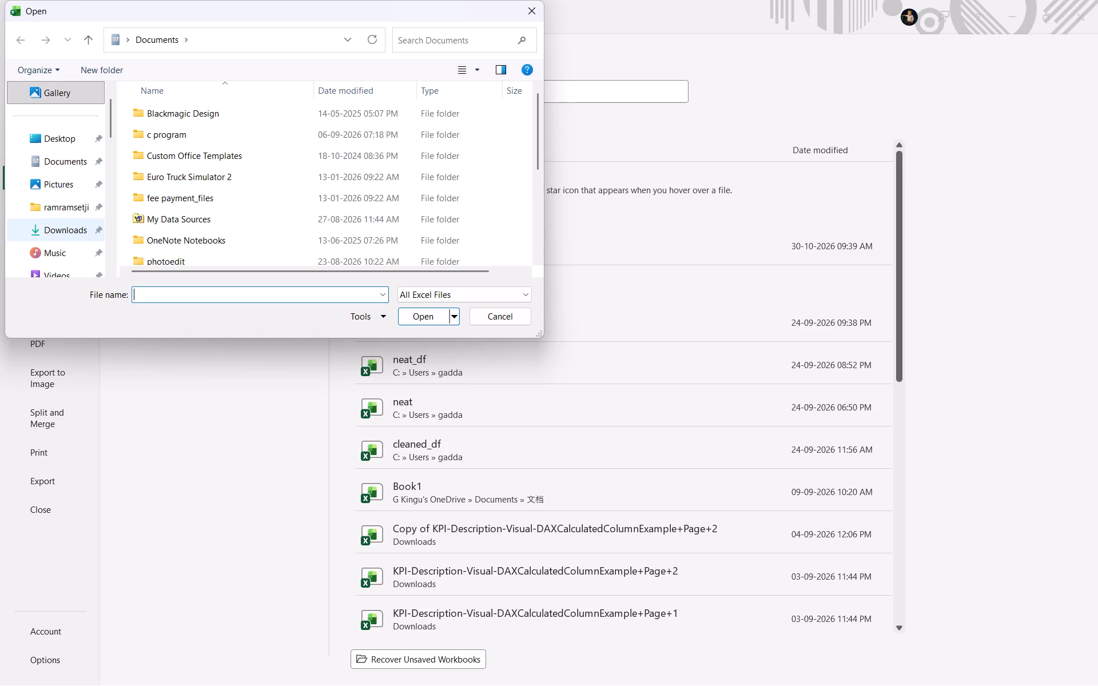
left_click(53, 222)
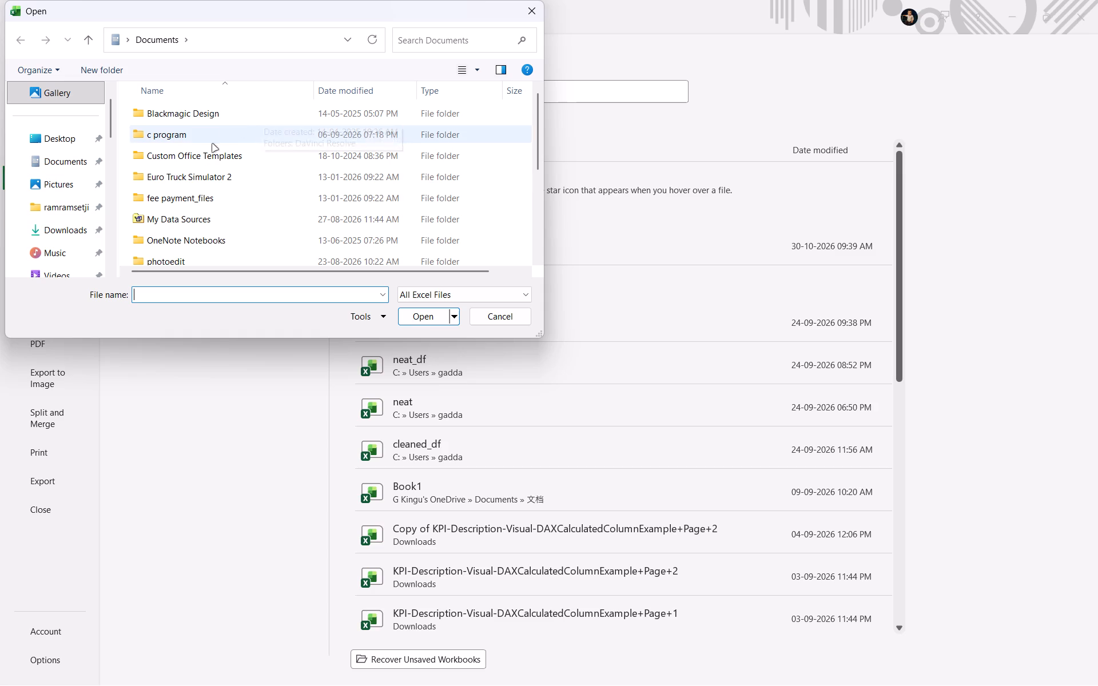
double_click(66, 225)
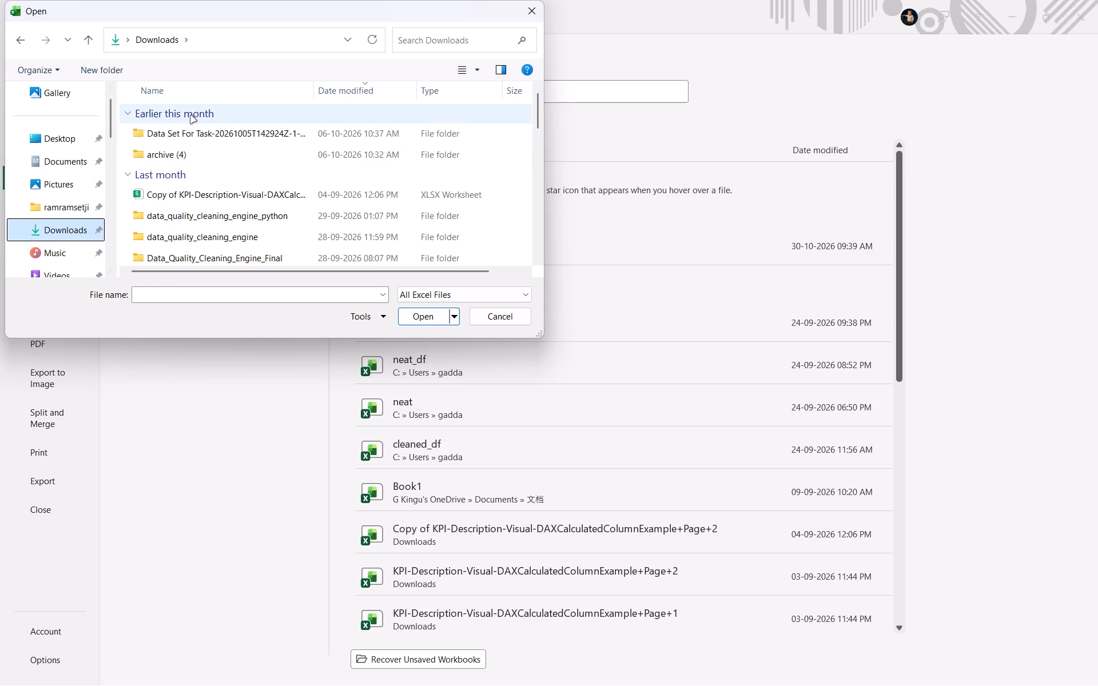
left_click(193, 110)
left_click(194, 132)
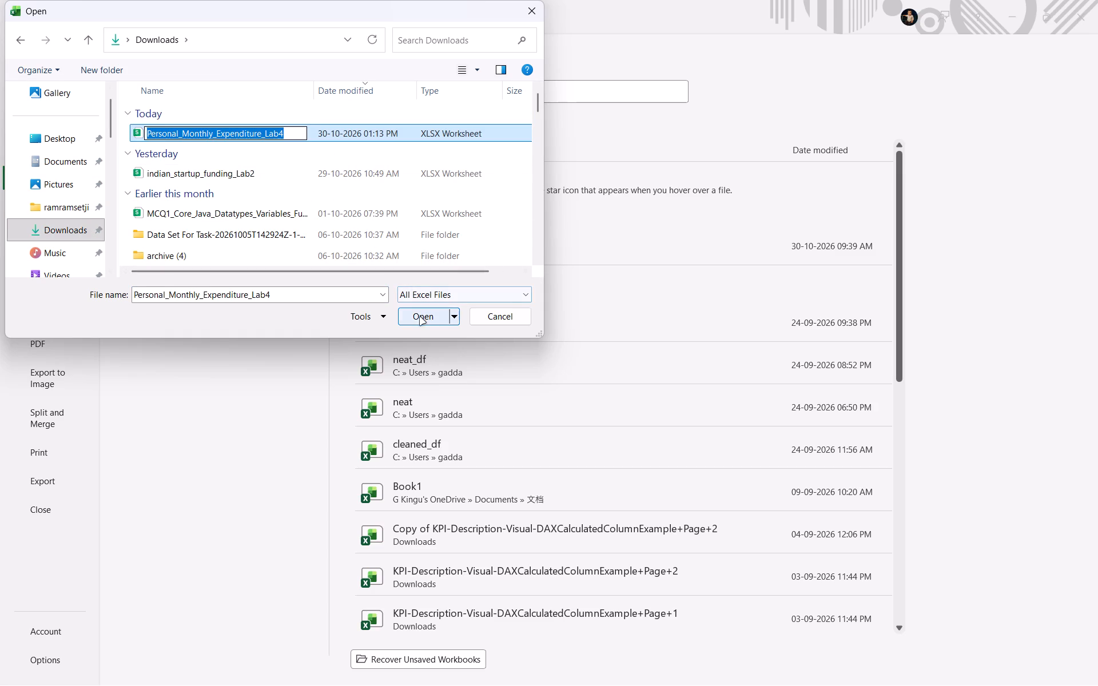
left_click(420, 317)
left_click(424, 316)
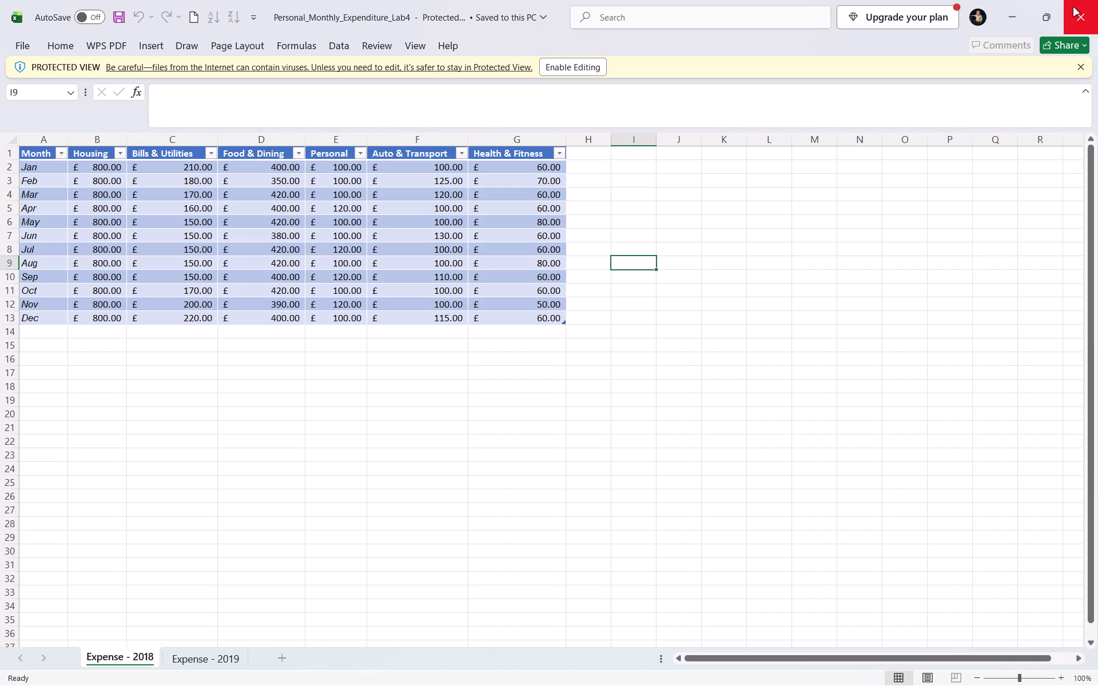
left_click(1097, 664)
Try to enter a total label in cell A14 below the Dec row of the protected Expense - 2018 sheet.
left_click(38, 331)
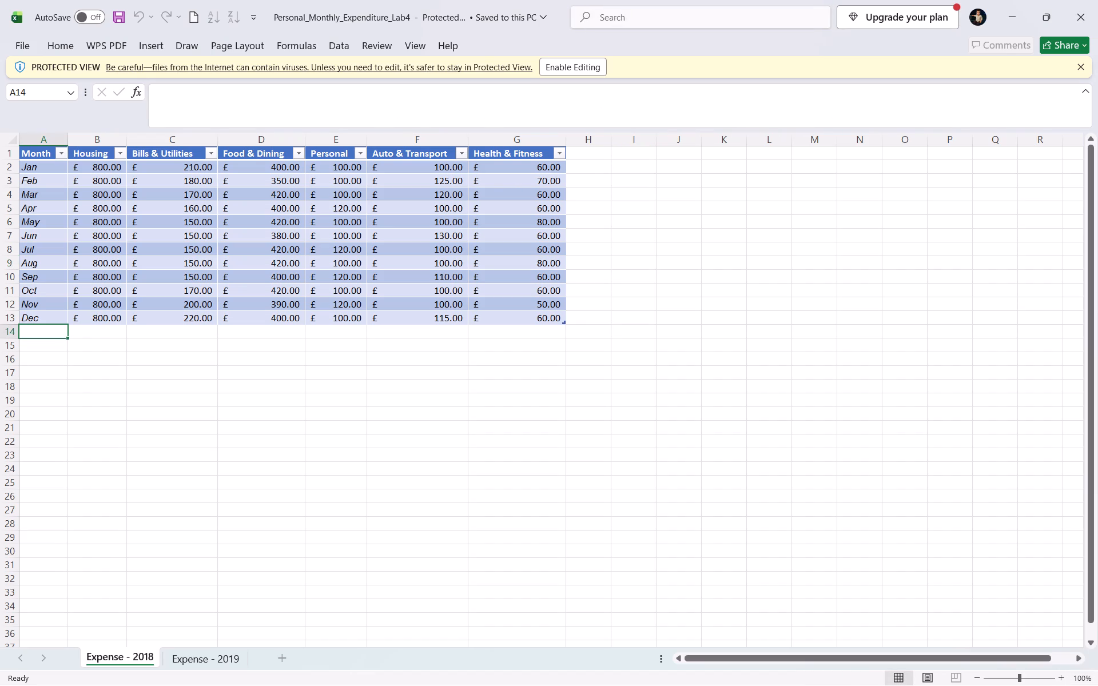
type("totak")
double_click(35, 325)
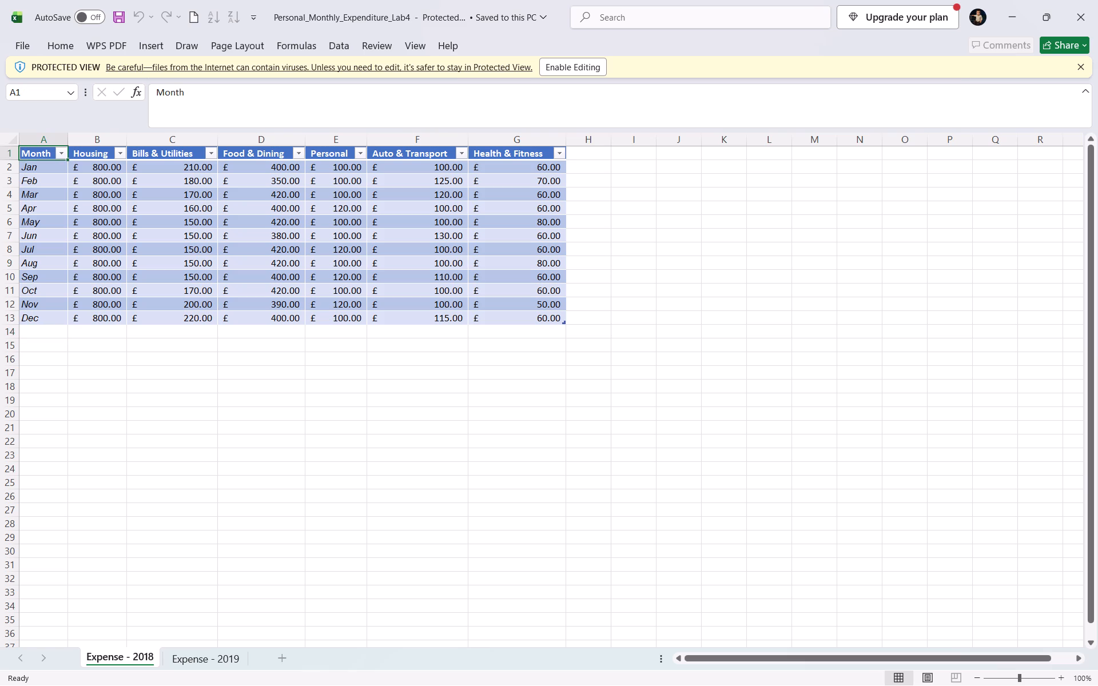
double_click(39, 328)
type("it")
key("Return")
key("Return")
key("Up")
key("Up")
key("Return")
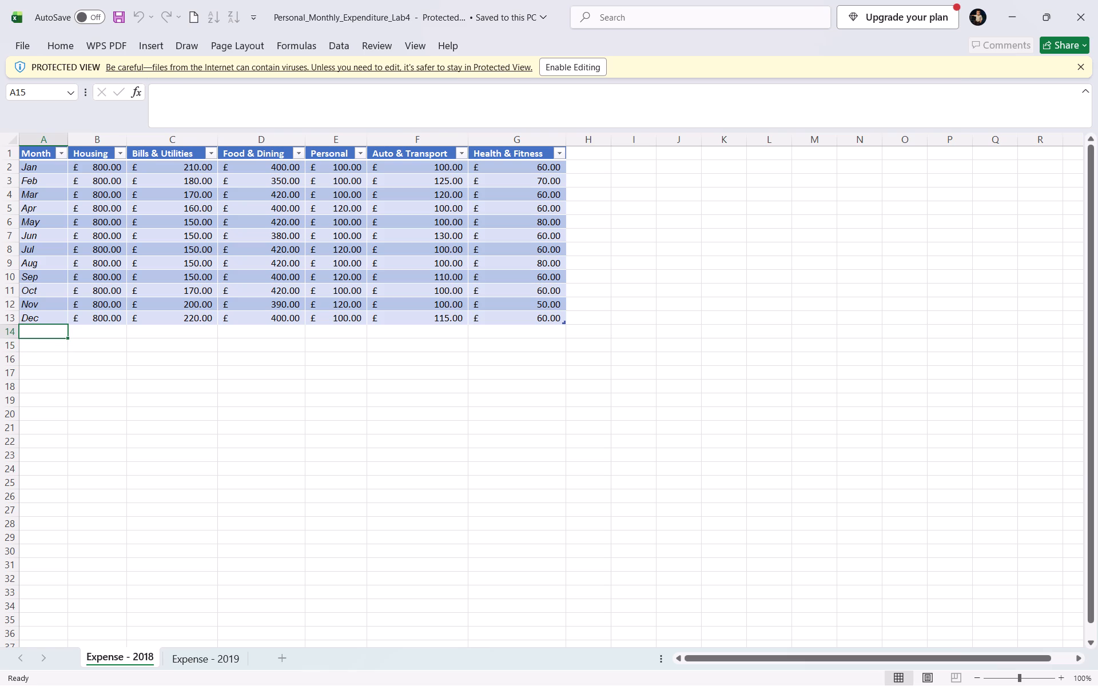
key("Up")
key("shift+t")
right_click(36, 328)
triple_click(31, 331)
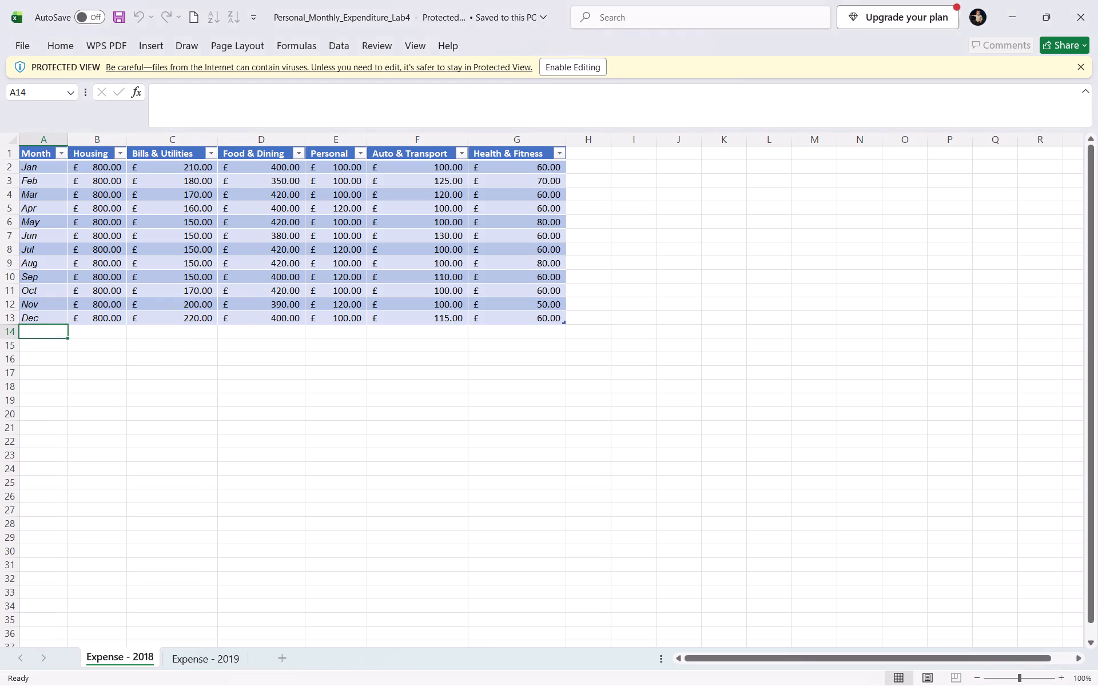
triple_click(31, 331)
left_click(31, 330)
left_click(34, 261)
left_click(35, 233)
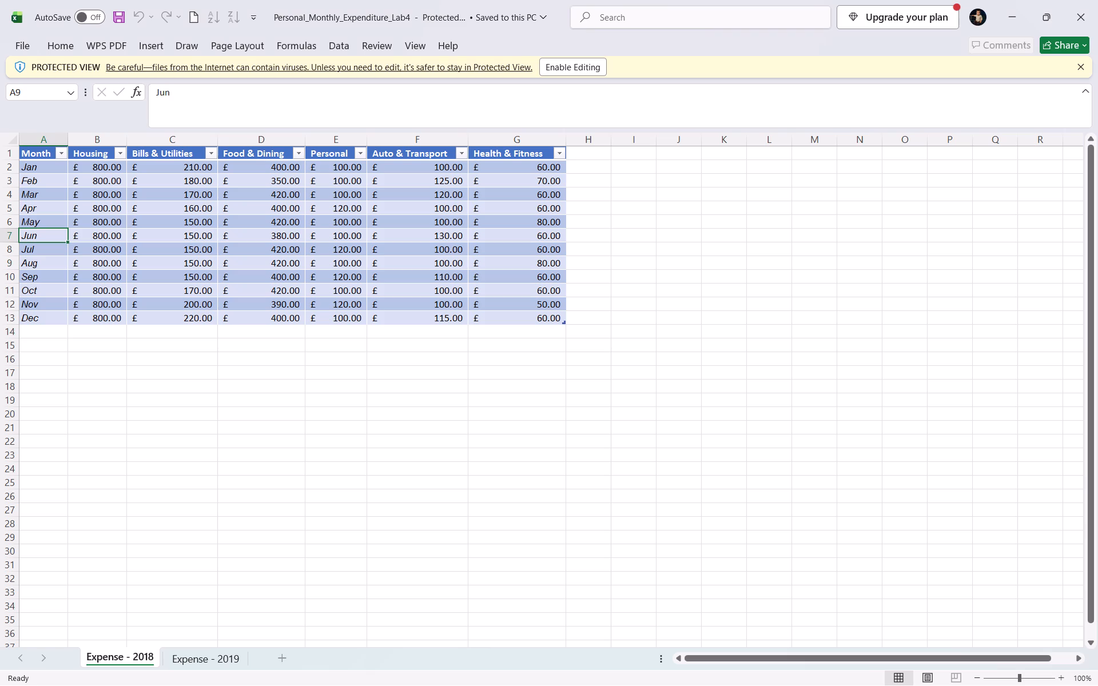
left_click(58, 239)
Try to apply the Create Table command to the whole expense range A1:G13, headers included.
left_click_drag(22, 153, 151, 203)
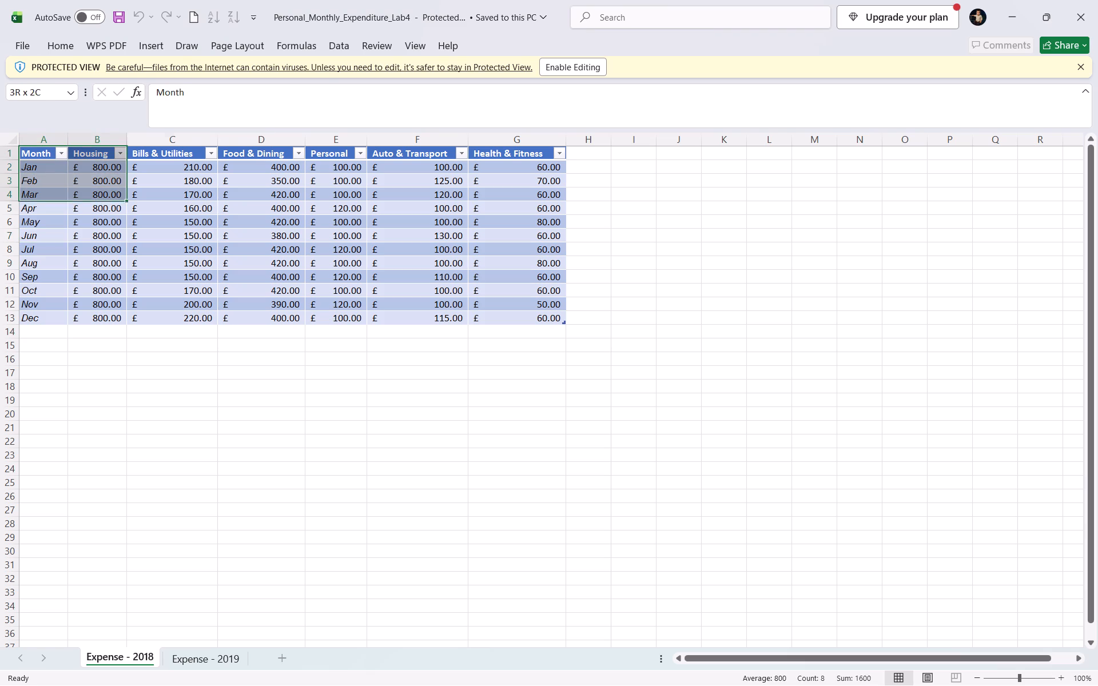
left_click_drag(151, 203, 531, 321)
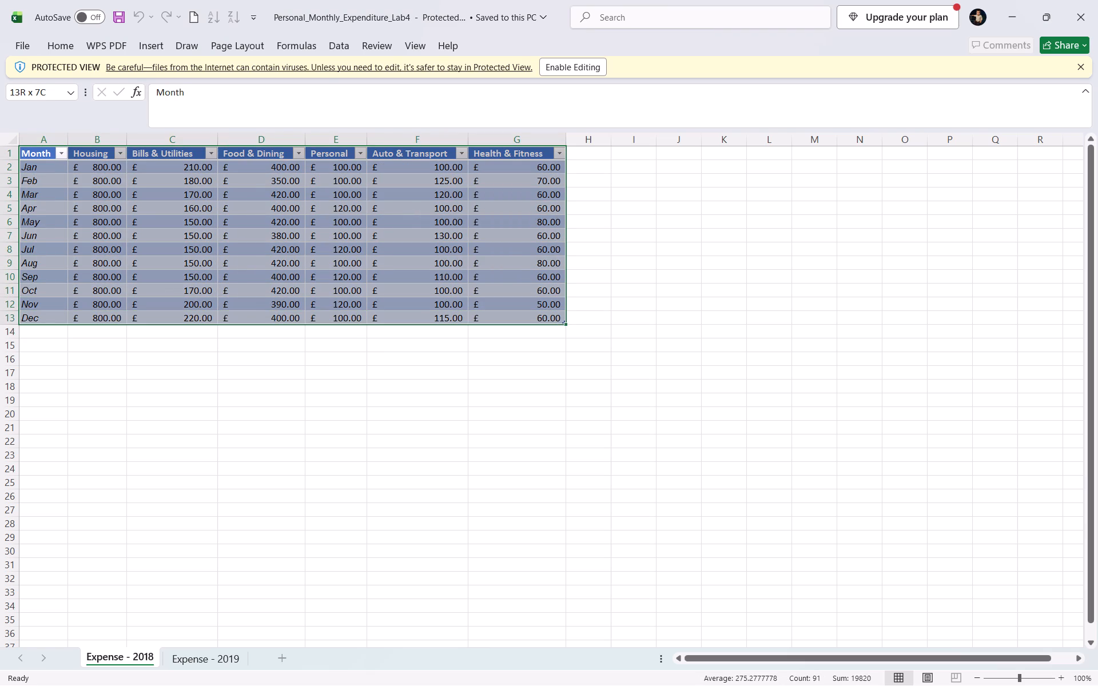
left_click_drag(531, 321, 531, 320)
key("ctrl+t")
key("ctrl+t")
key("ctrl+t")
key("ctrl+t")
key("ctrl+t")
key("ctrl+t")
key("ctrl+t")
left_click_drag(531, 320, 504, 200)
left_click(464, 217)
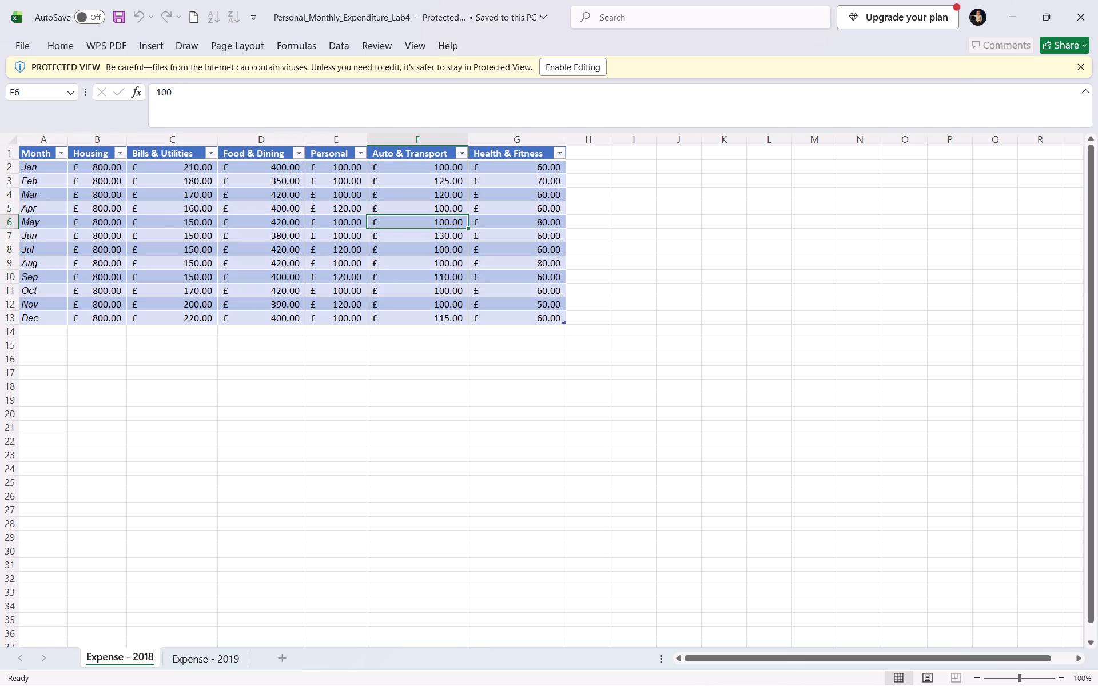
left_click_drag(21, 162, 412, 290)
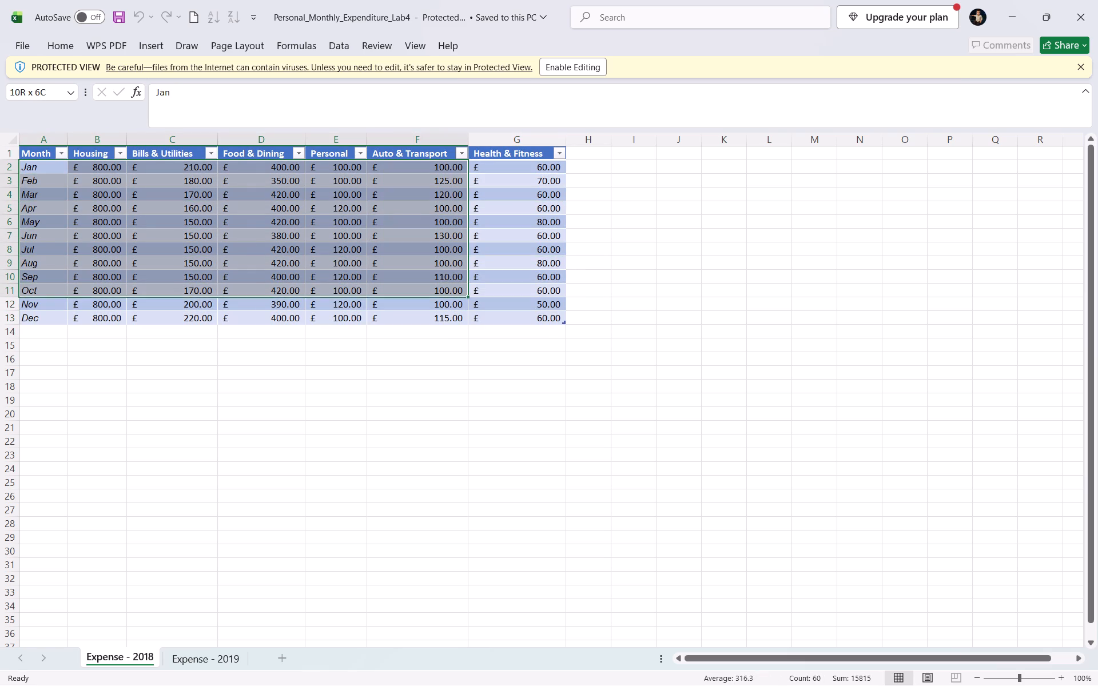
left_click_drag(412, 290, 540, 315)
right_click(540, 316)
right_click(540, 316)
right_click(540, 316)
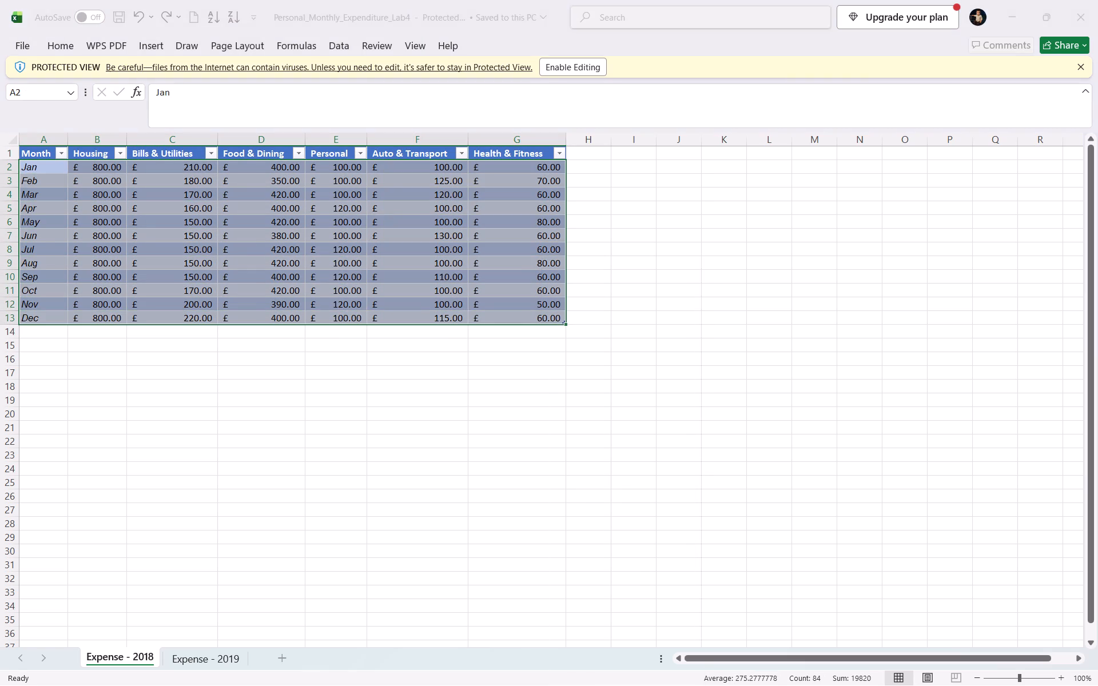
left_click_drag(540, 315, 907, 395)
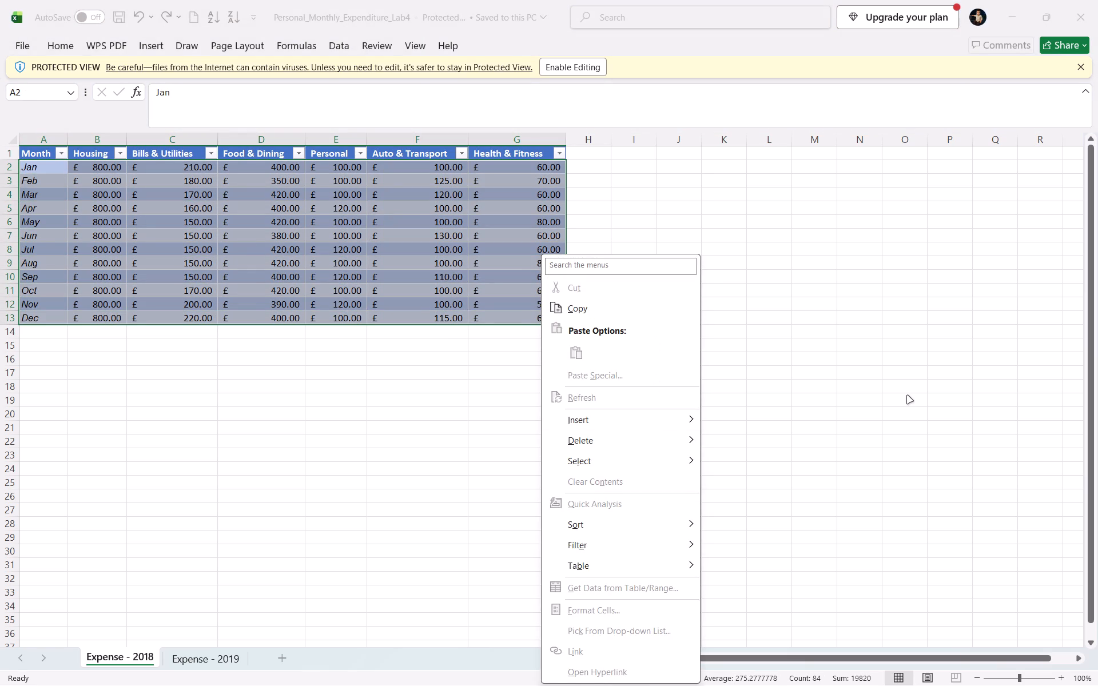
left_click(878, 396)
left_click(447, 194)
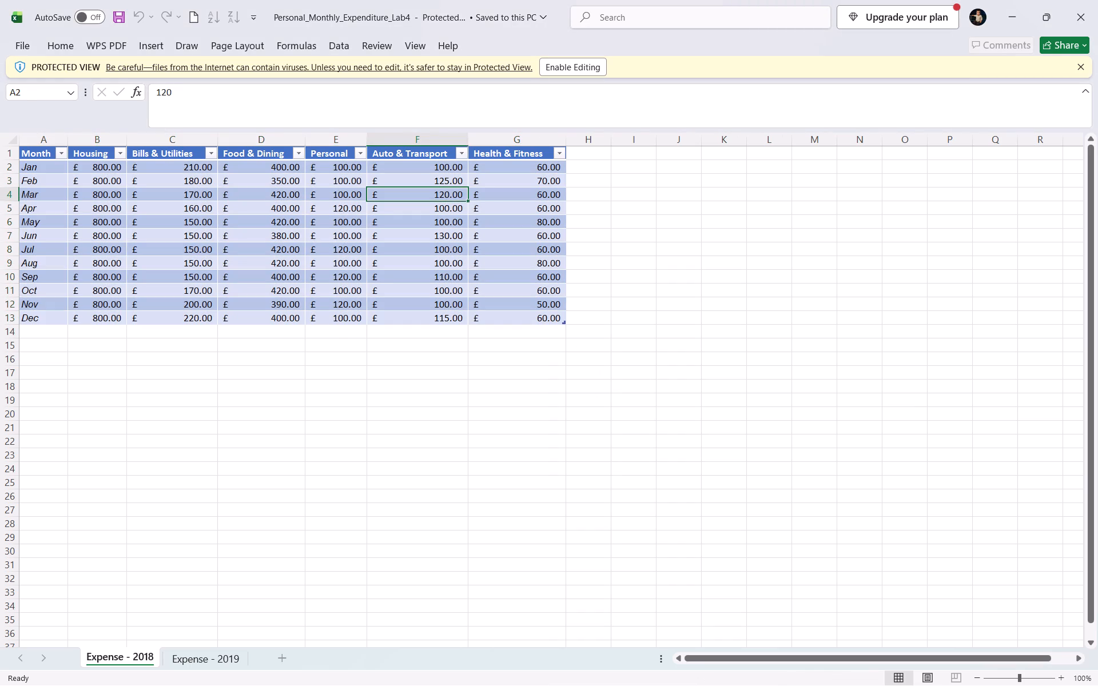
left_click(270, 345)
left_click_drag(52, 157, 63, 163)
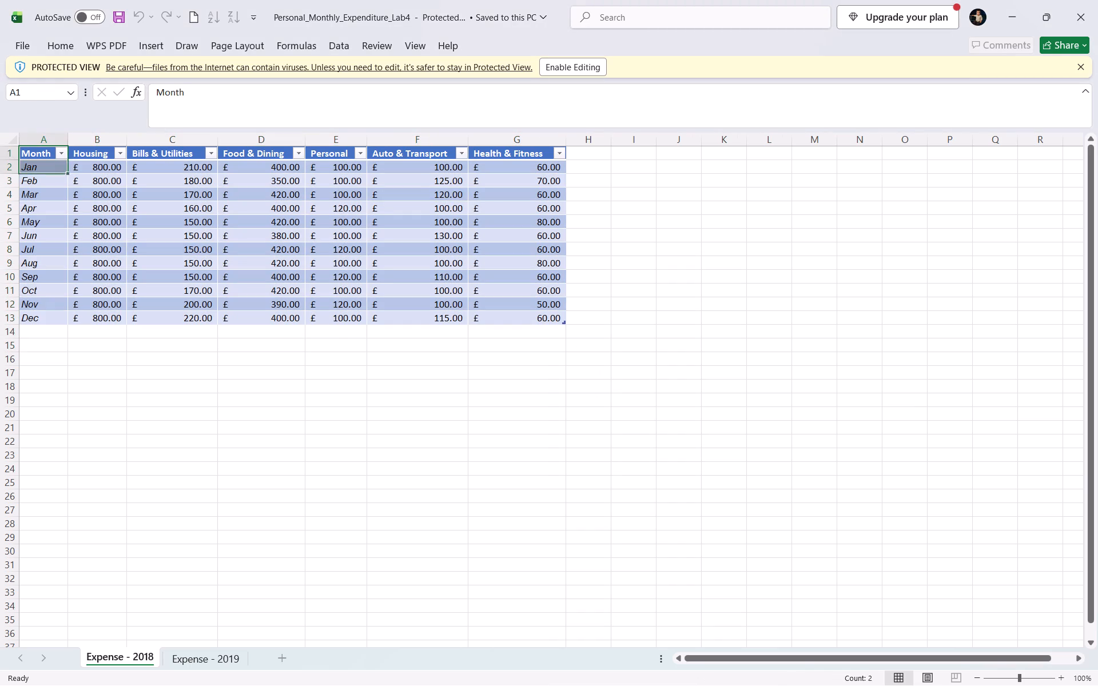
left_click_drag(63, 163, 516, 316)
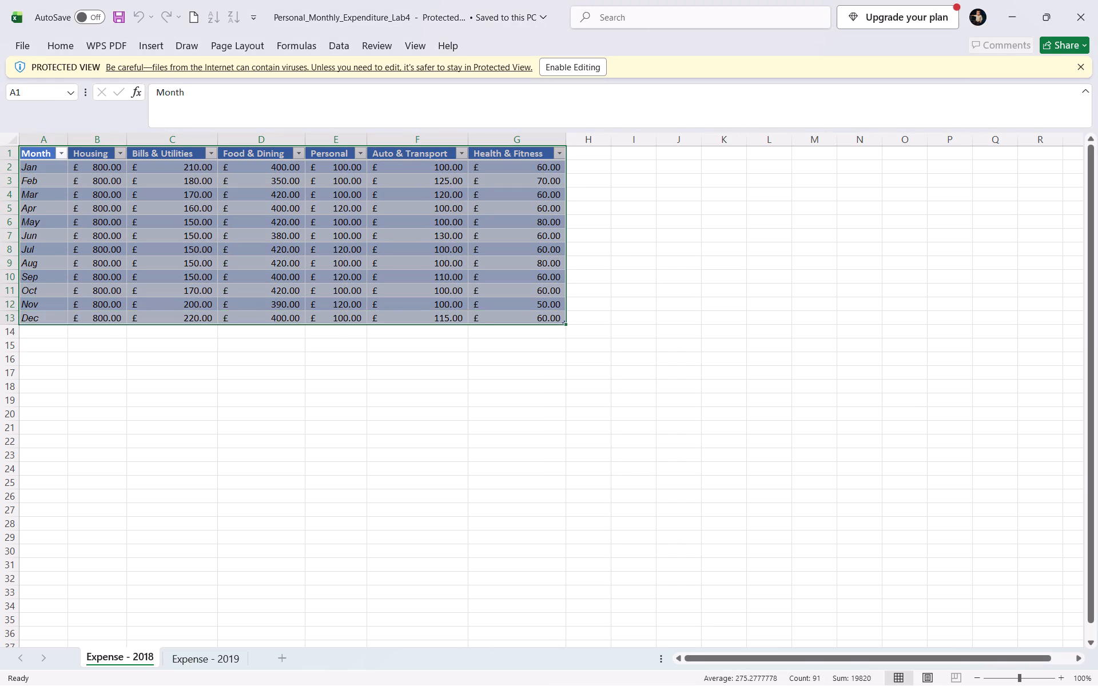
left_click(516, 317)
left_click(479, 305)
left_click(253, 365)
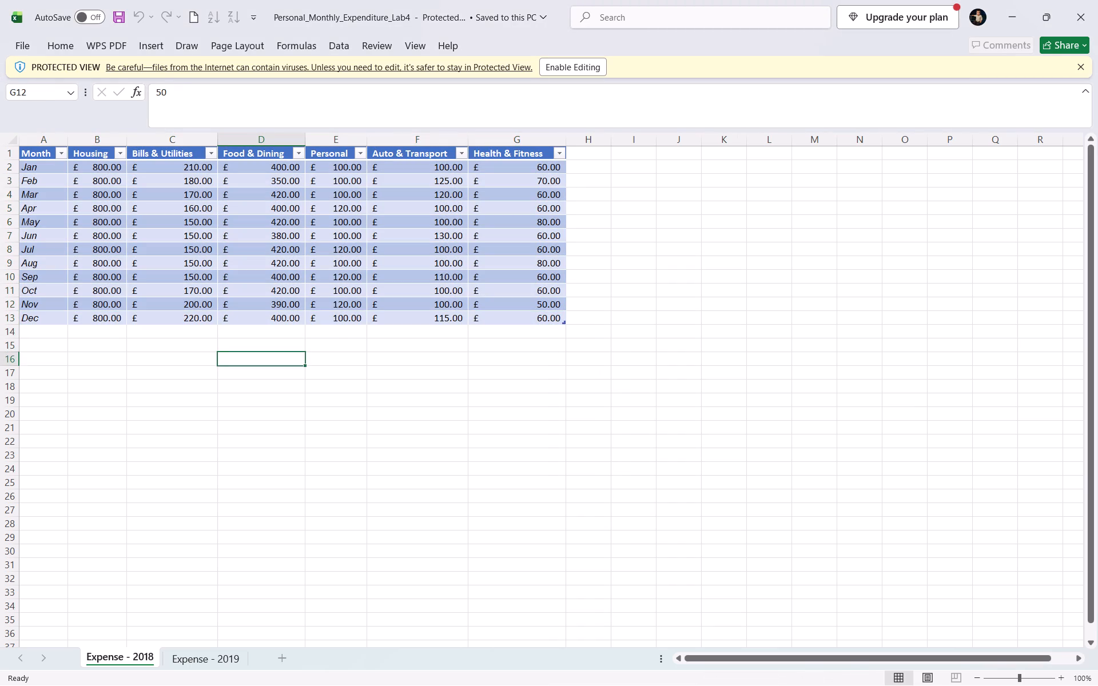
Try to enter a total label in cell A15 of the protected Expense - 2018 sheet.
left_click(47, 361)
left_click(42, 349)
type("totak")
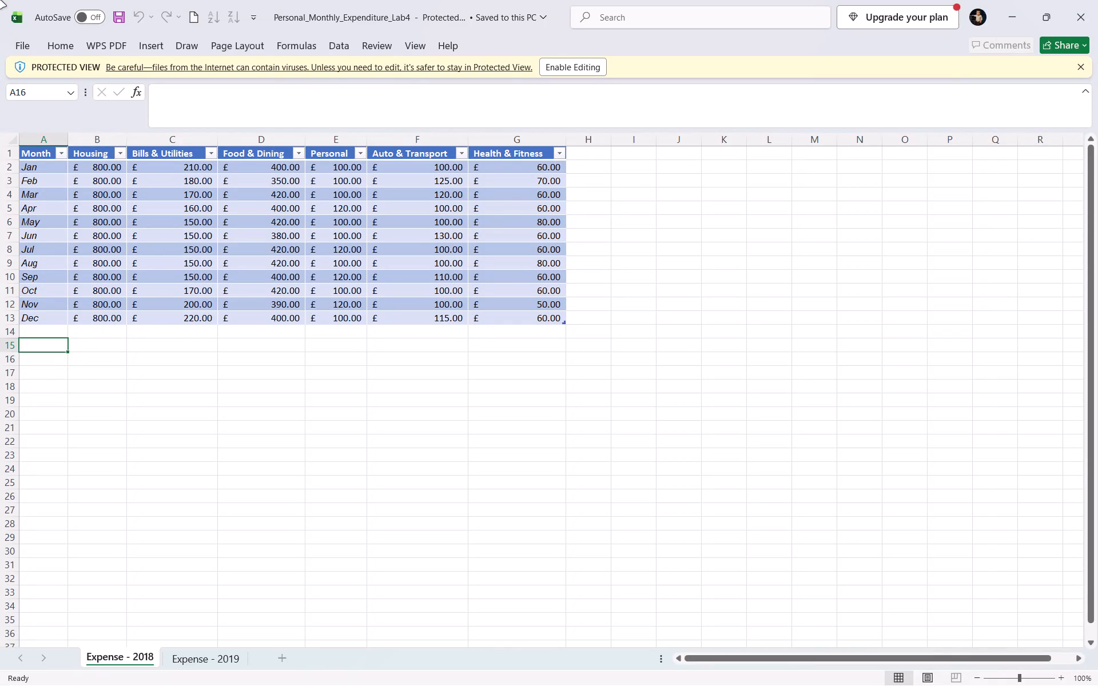
Take the workbook out of Protected View by enabling editing.
left_click(586, 59)
left_click(586, 63)
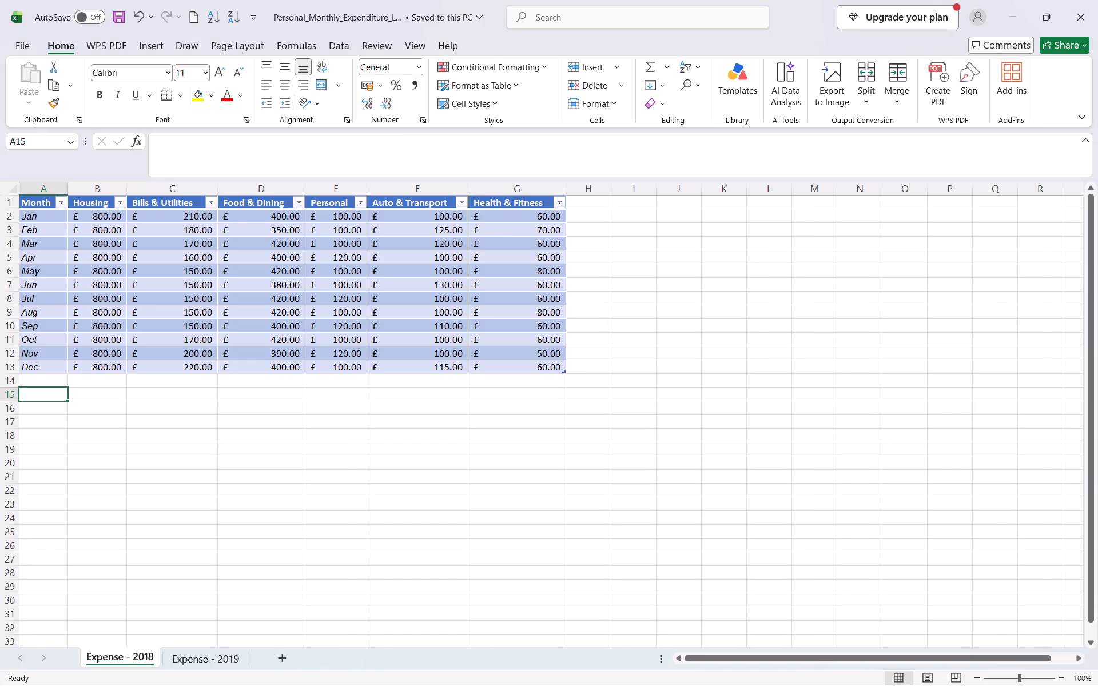
Enter the label "total" in cell A14 directly below the Dec row.
left_click(51, 376)
key("t")
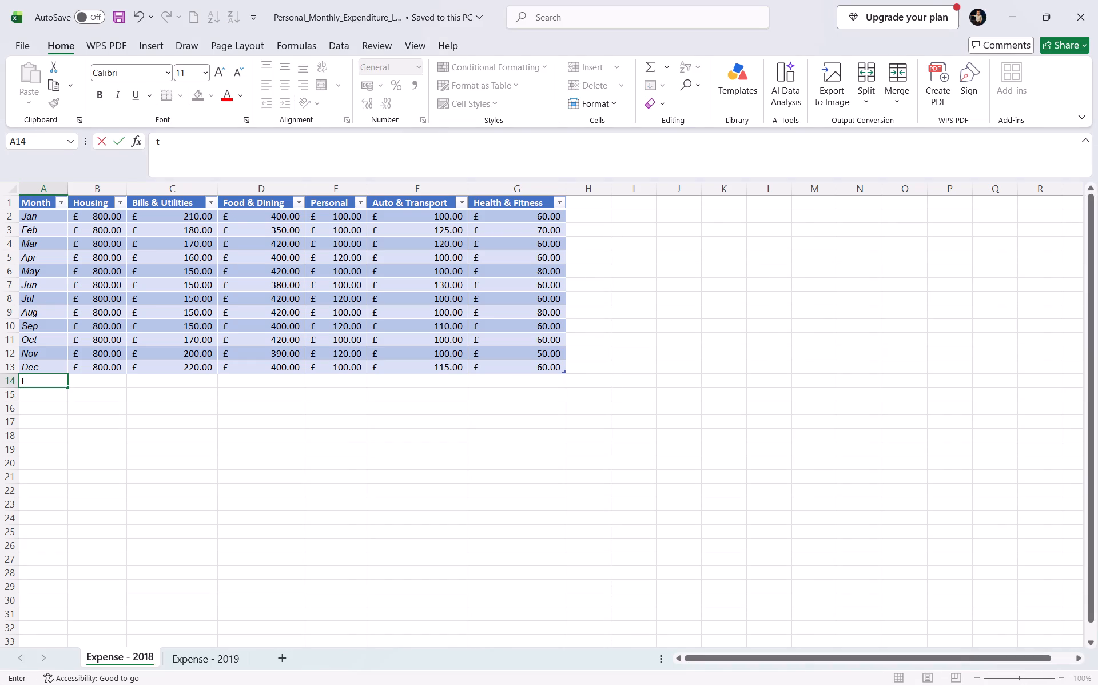
type("otal")
left_click(89, 385)
left_click(102, 384)
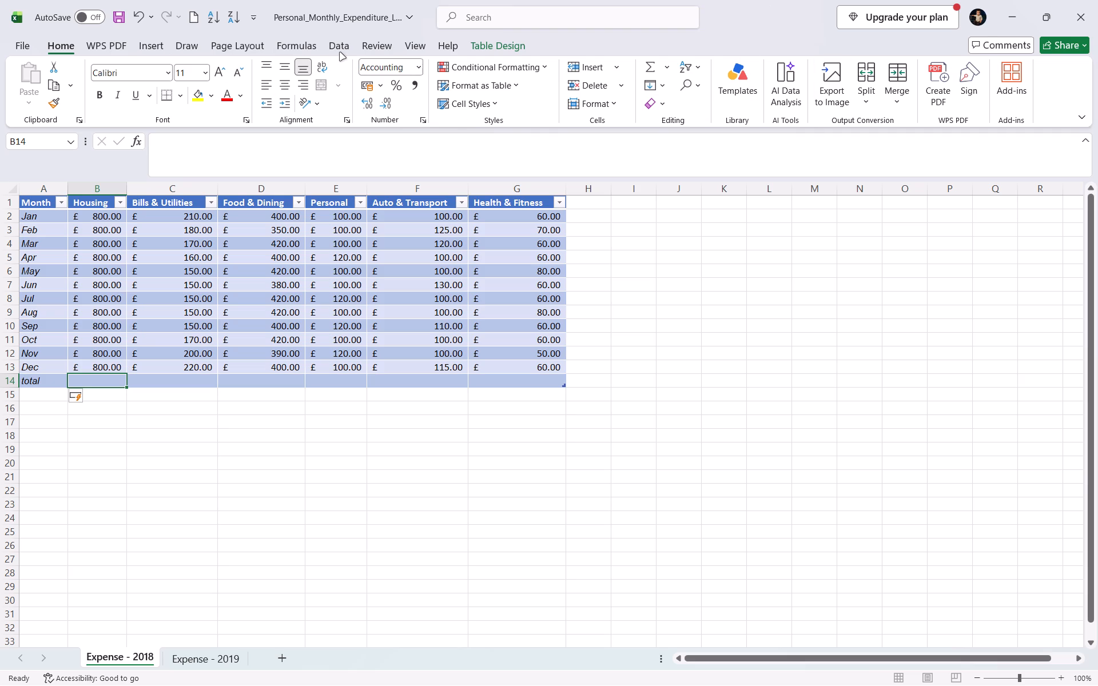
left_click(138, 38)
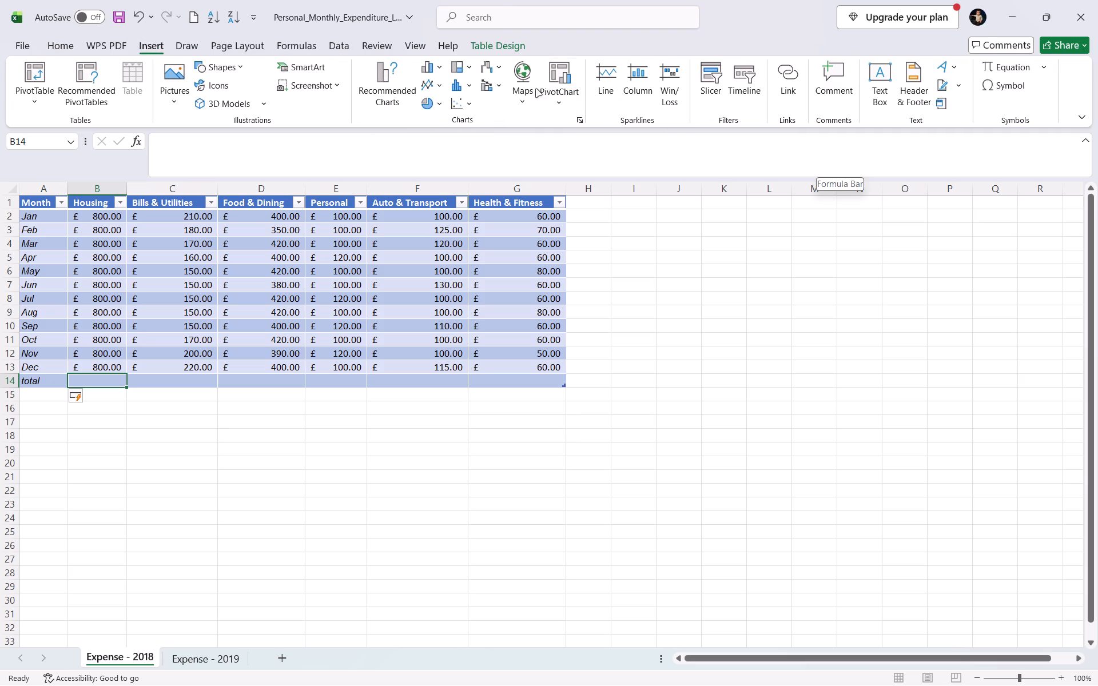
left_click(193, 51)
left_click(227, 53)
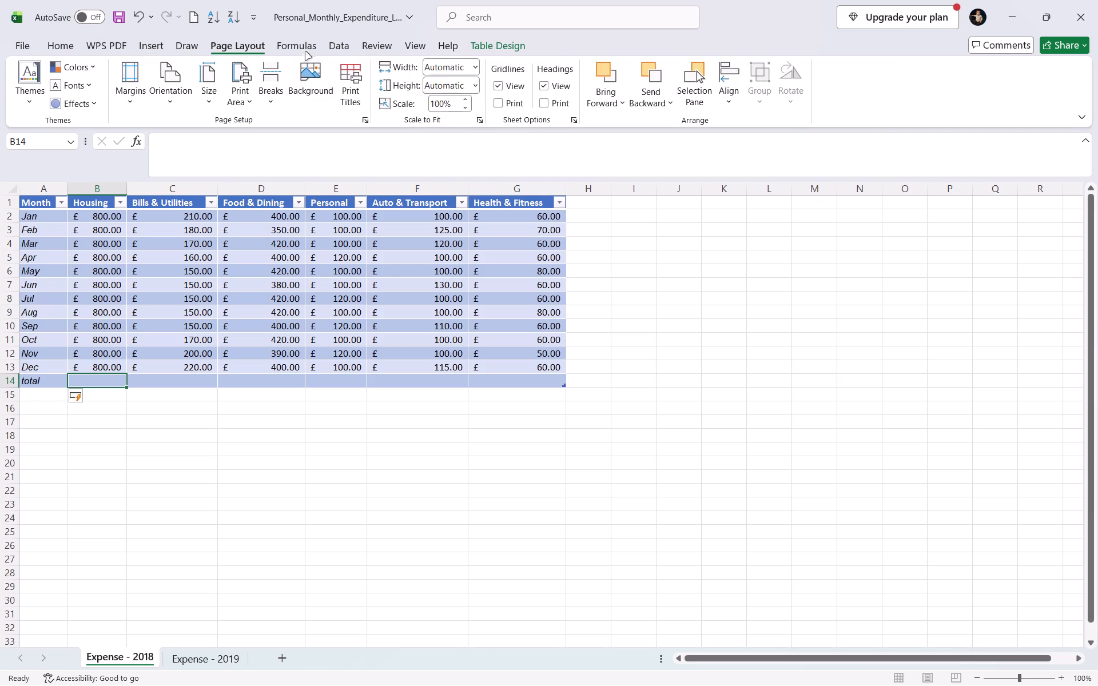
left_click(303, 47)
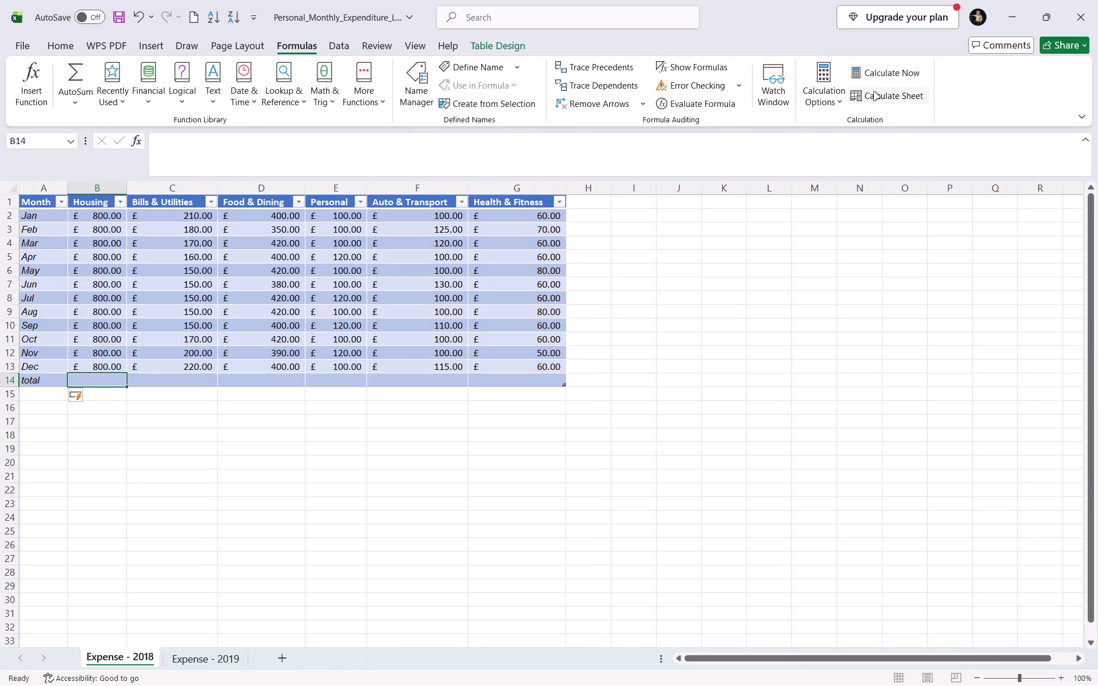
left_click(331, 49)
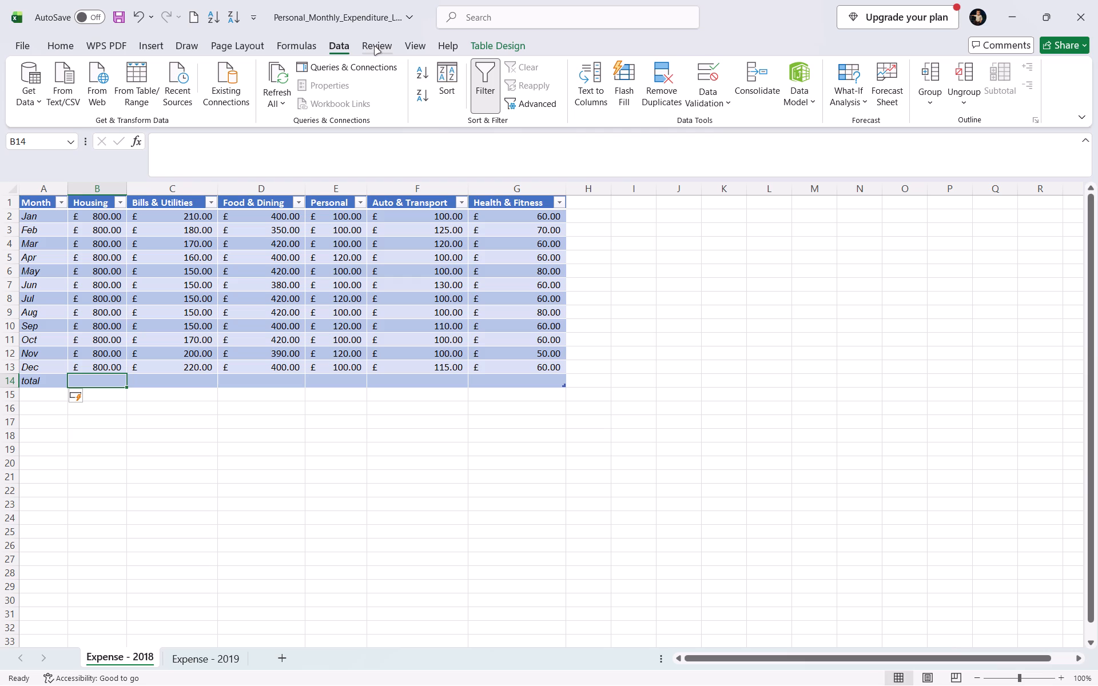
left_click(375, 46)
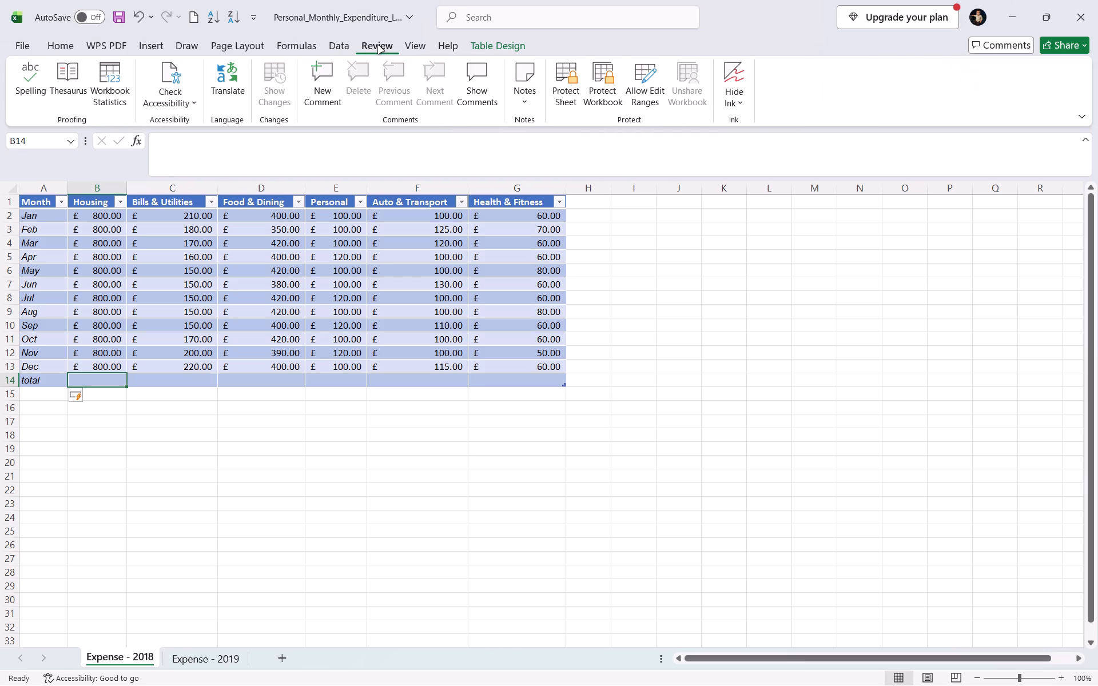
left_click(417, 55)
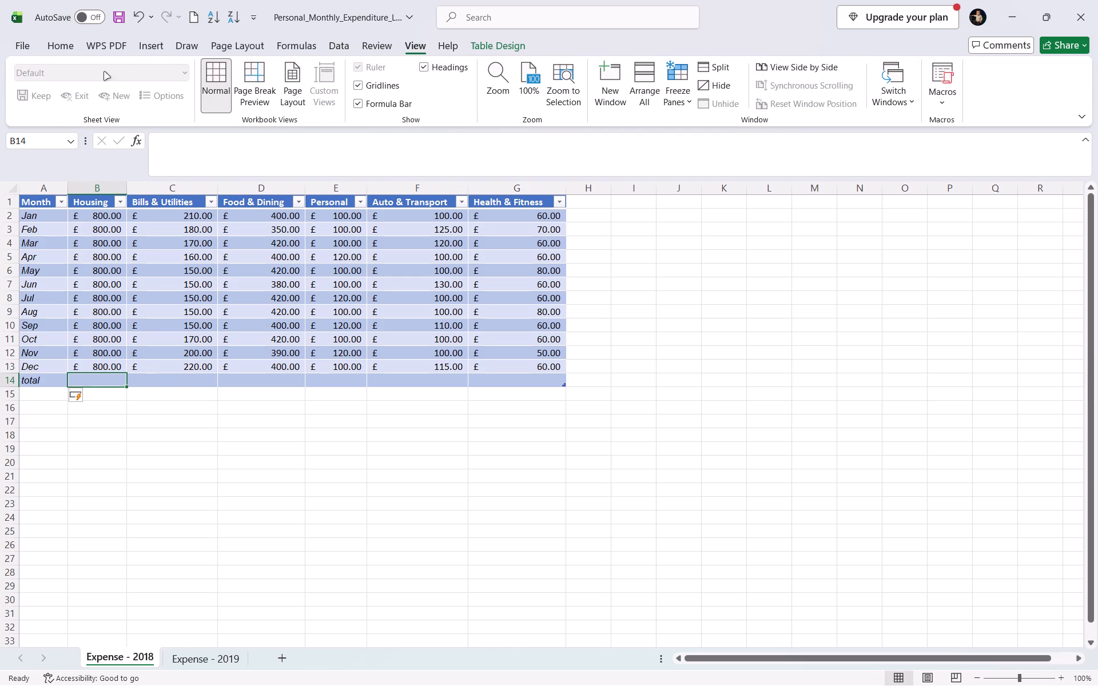
Sum the Housing expenses B2:B13 in cell B14 of the total row with AutoSum.
left_click(79, 46)
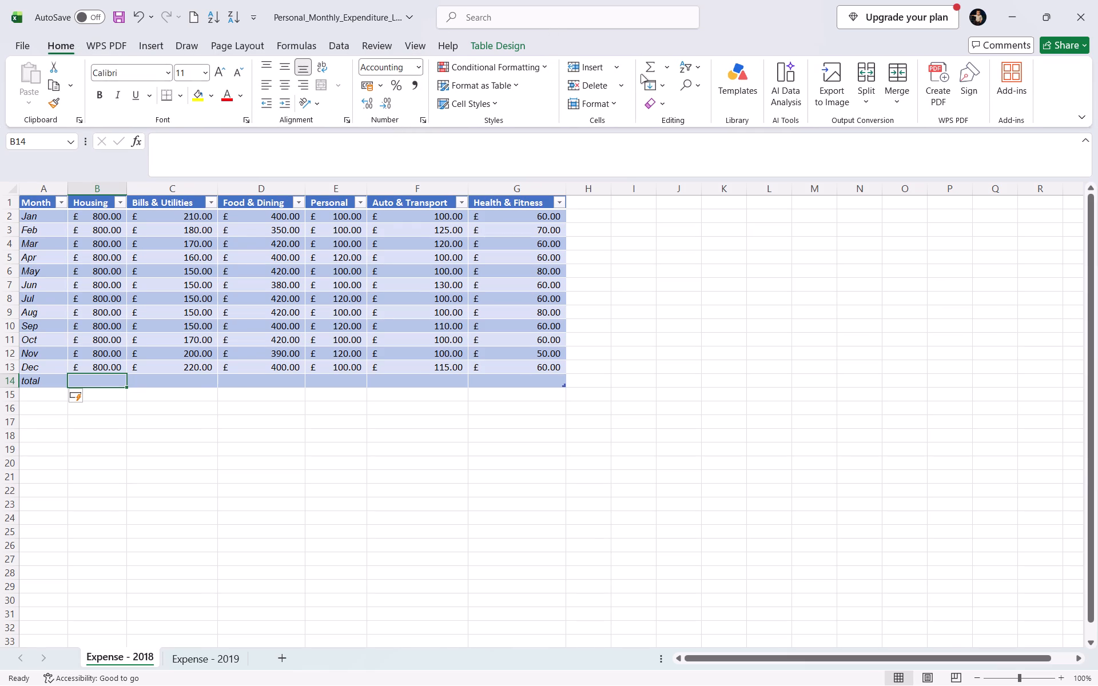
left_click(659, 71)
left_click(675, 89)
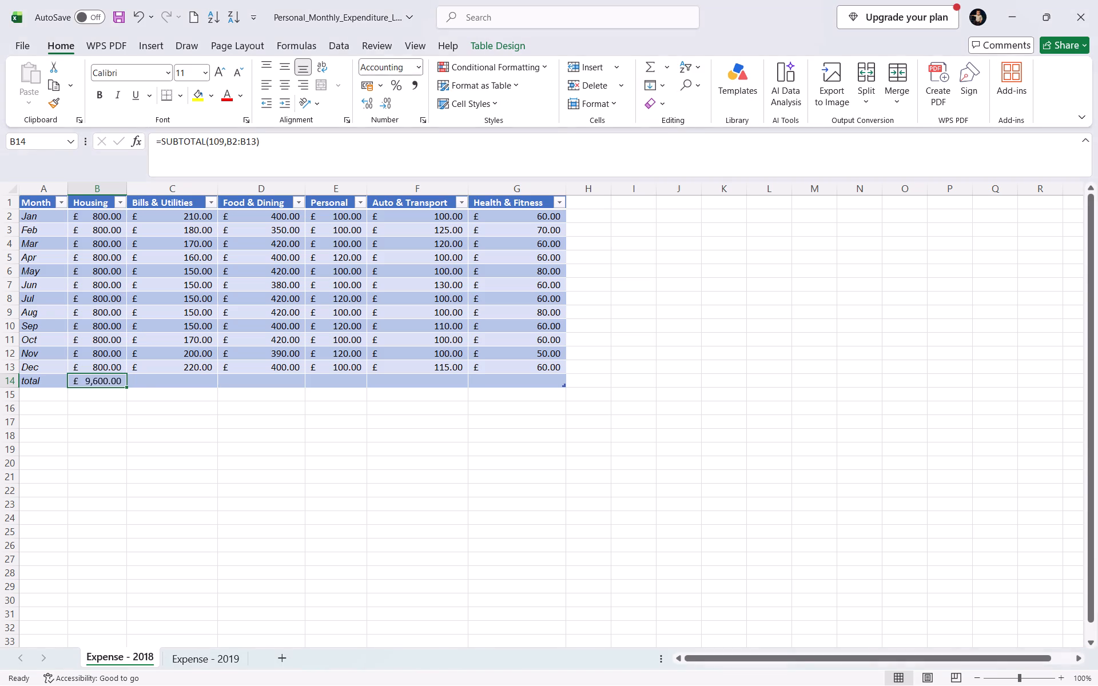
Fill the Housing total formula from B14 across the total row through Health & Fitness in G14.
double_click(128, 386)
left_click_drag(128, 386, 568, 395)
left_click(653, 357)
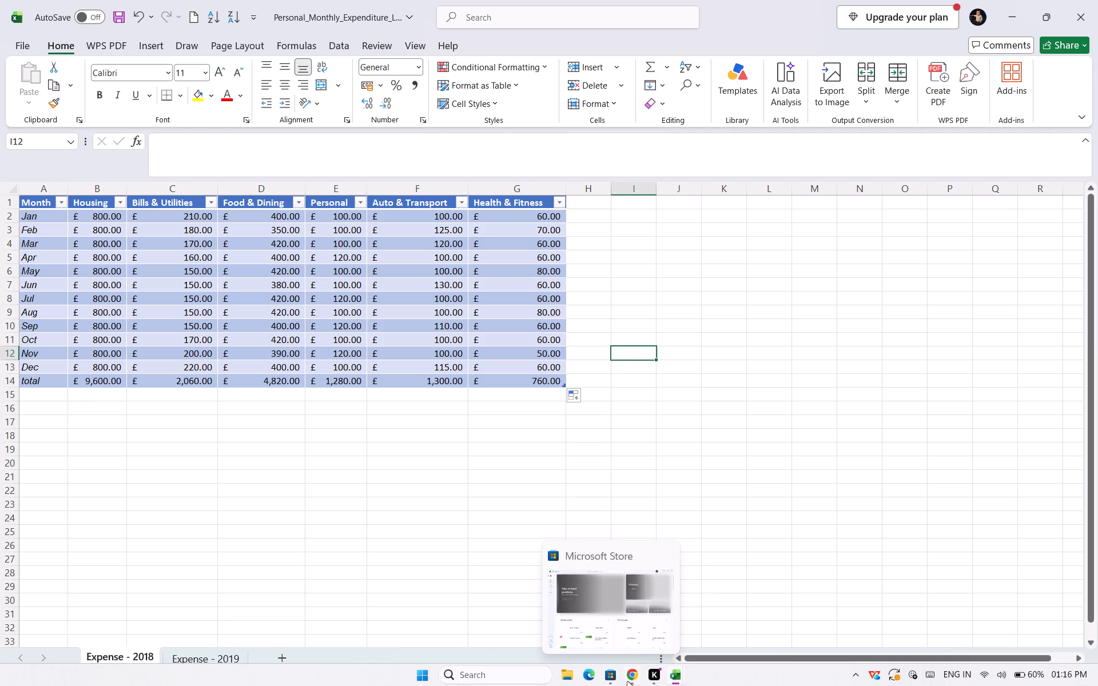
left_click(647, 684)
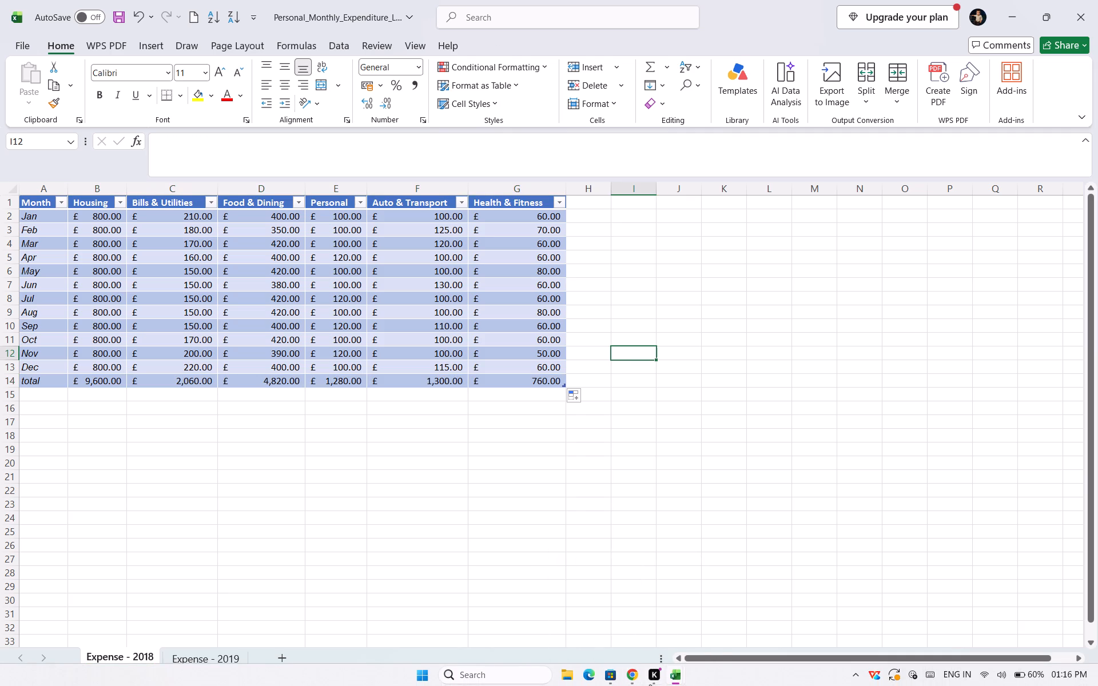
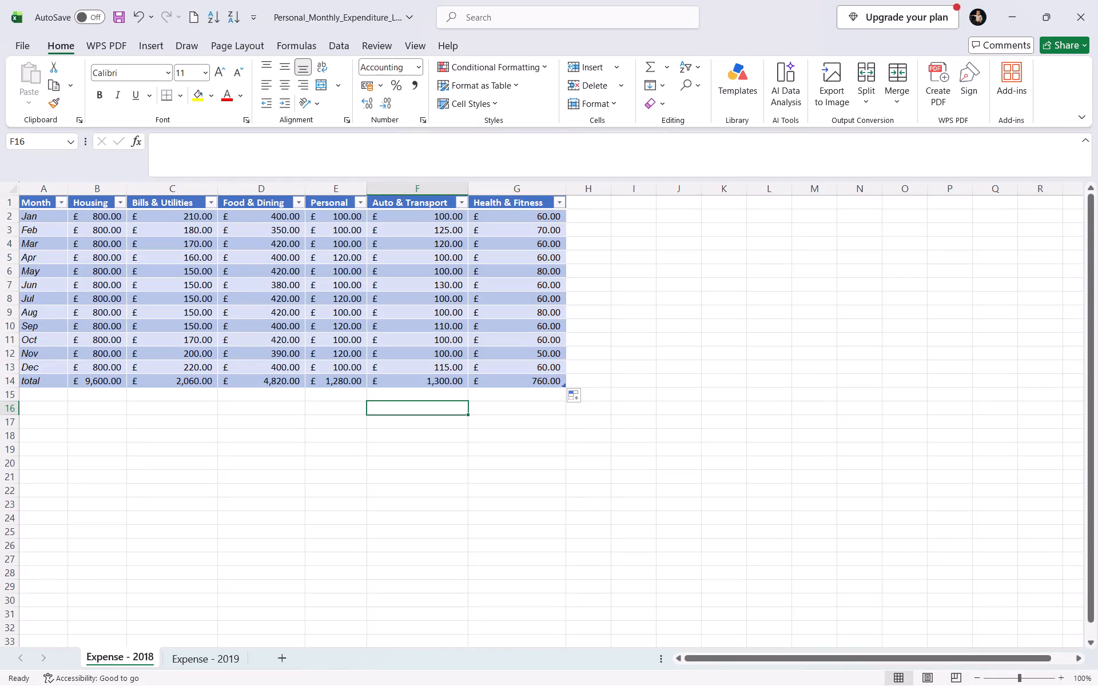
Enter the label "tax()" in cell A15 directly below the total row.
left_click(38, 397)
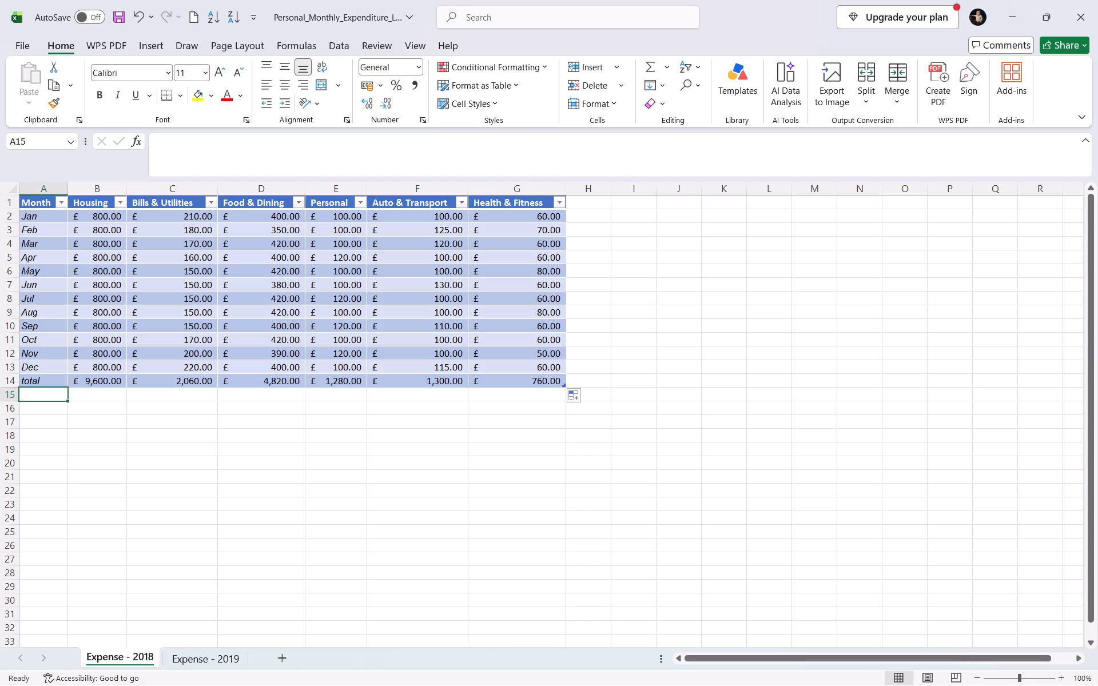
type("tax")
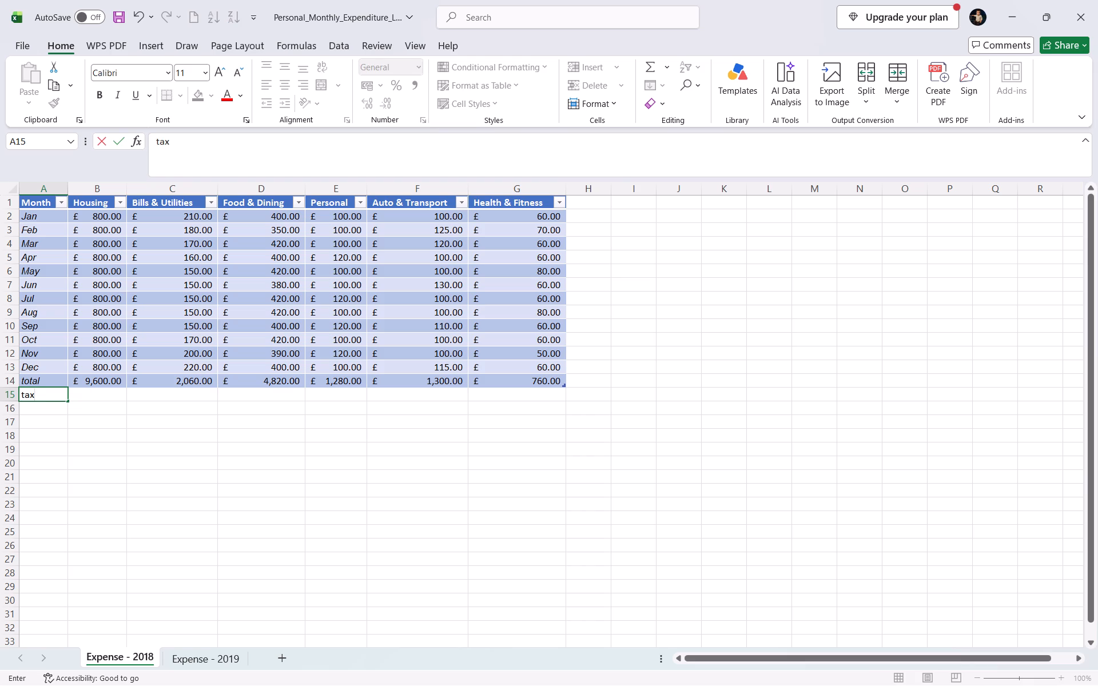
type("()")
key("Left")
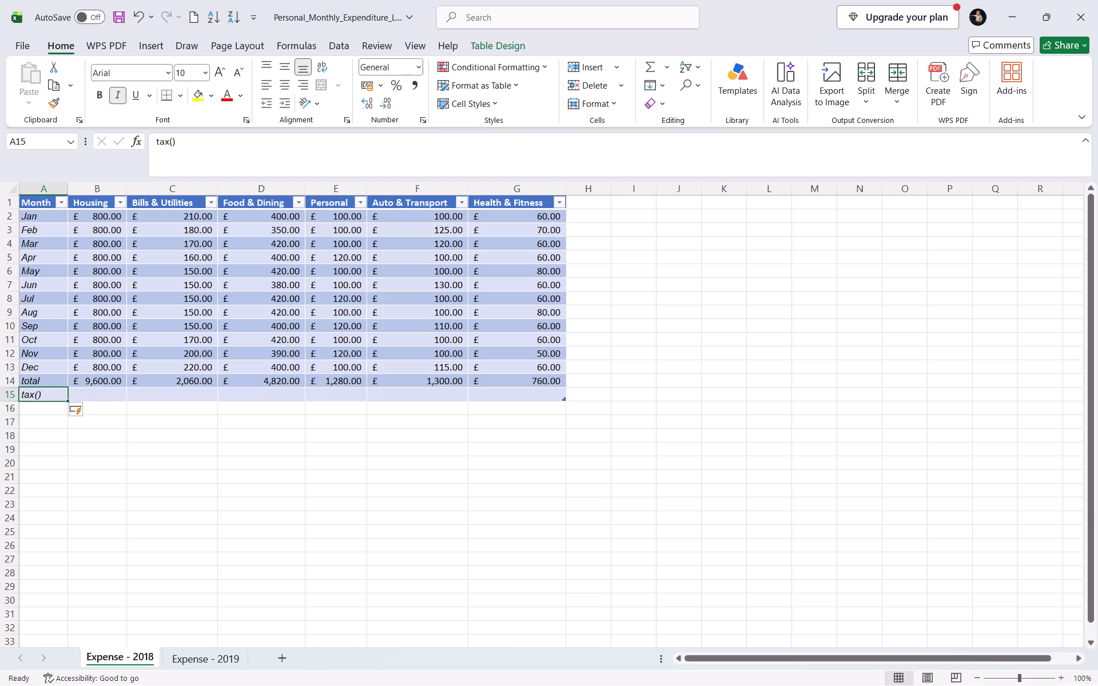
key("Up")
key("Left")
key("Down")
key("Return")
key("Up")
Edit the label in A15 to read "tax-(20)", adding the hyphen and the 20 inside the parentheses.
left_click(41, 396)
triple_click(34, 393)
triple_click(35, 395)
double_click(40, 397)
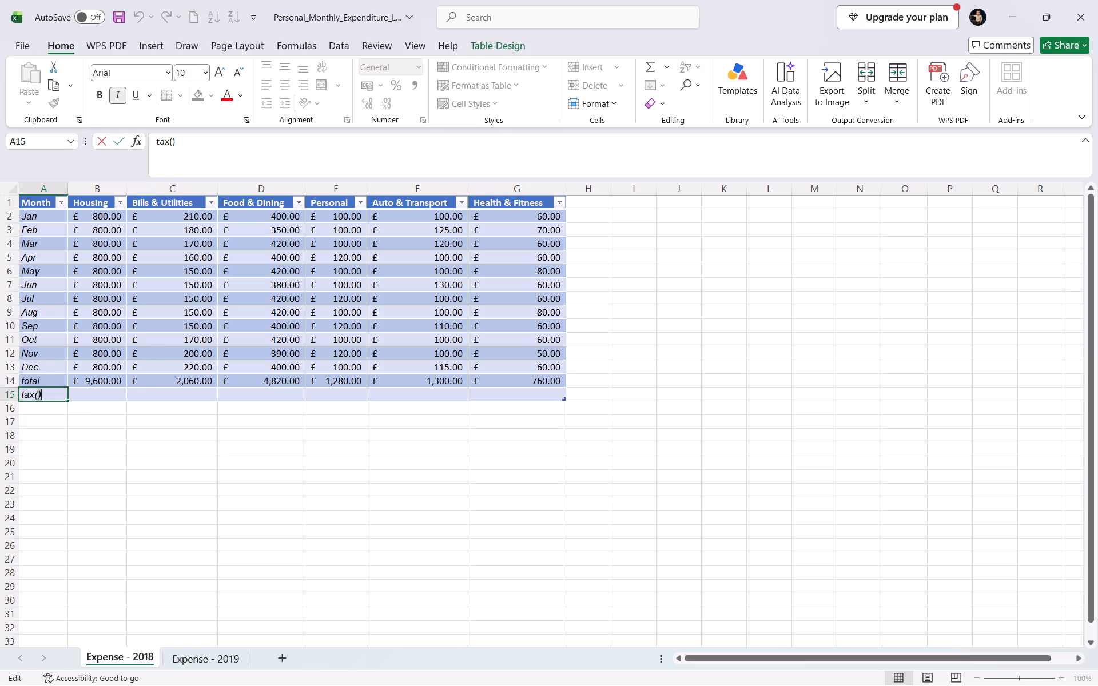
key("Left")
key("Right")
key("Left")
key("Left")
key("Right")
key("minus")
key("Right")
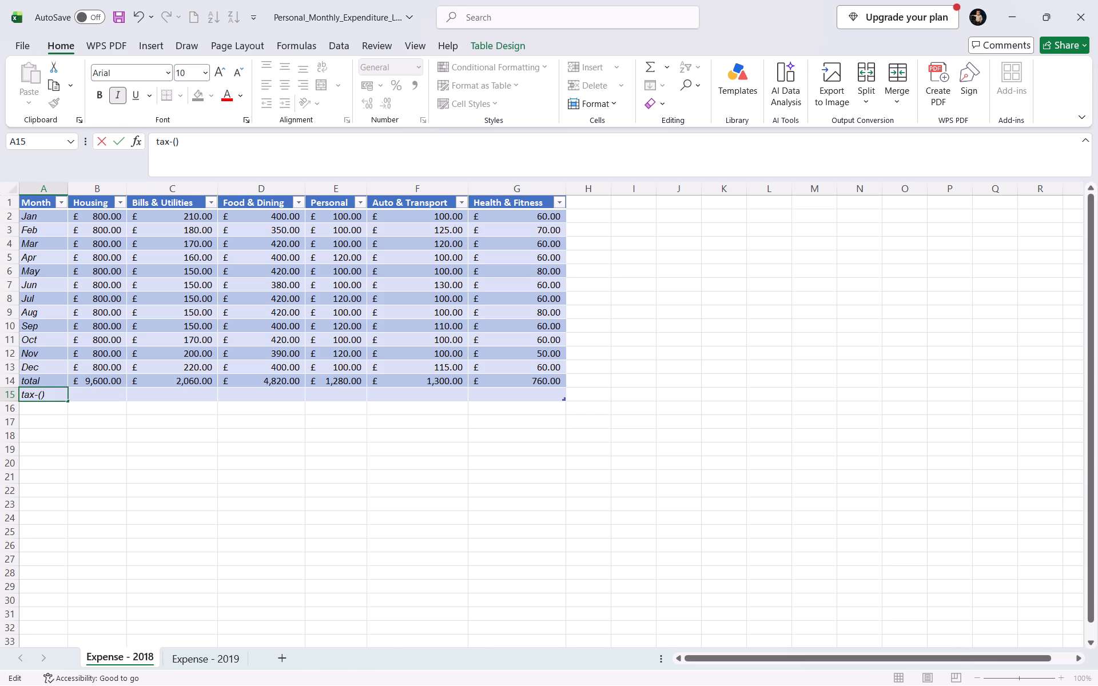
type("20")
key("Tab")
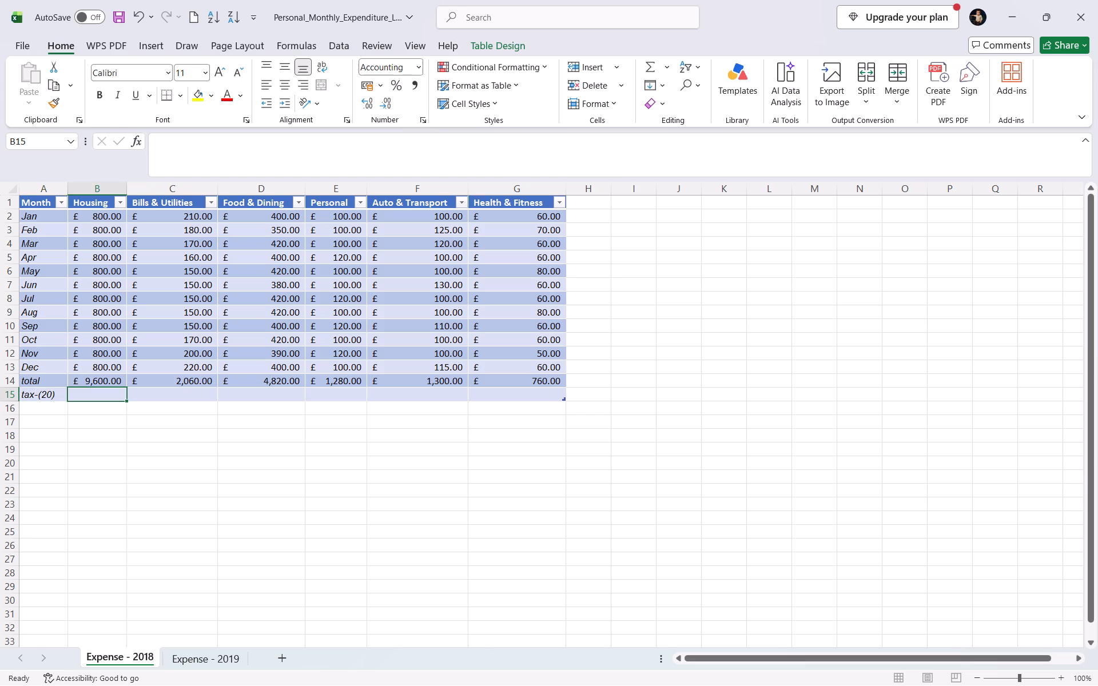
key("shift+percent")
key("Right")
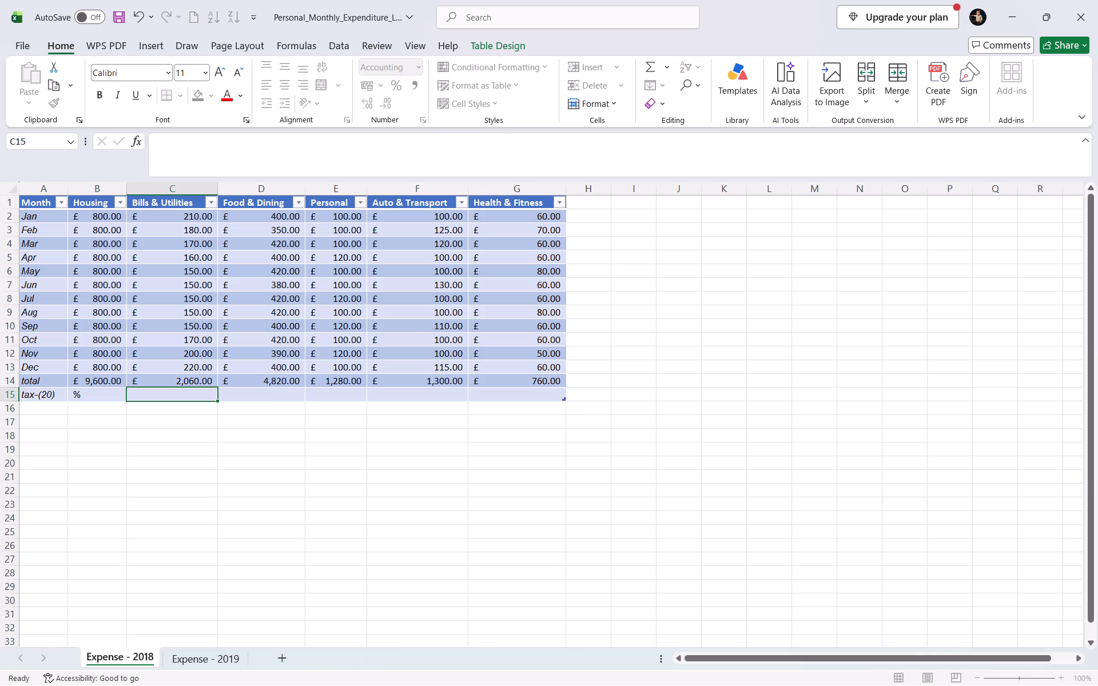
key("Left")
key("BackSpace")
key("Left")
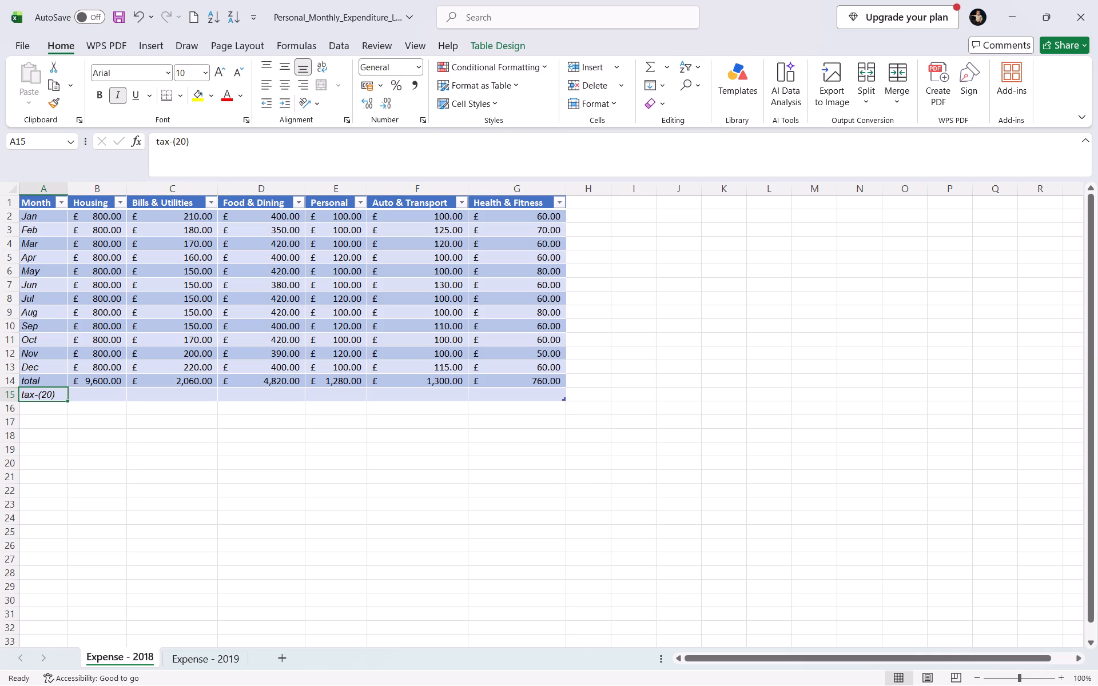
Append a percent sign to the A15 label so it reads "tax-(20)%".
triple_click(53, 397)
double_click(55, 396)
key("shift+percent")
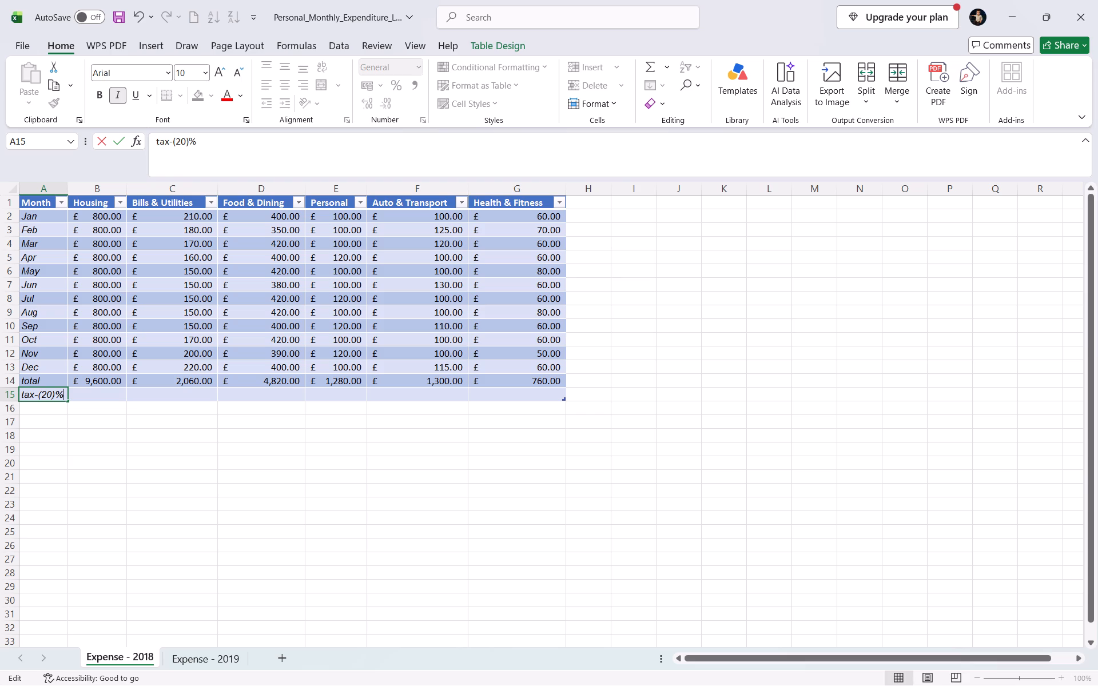
key("Right")
key("Right")
key("Right")
key("Right")
left_click(85, 399)
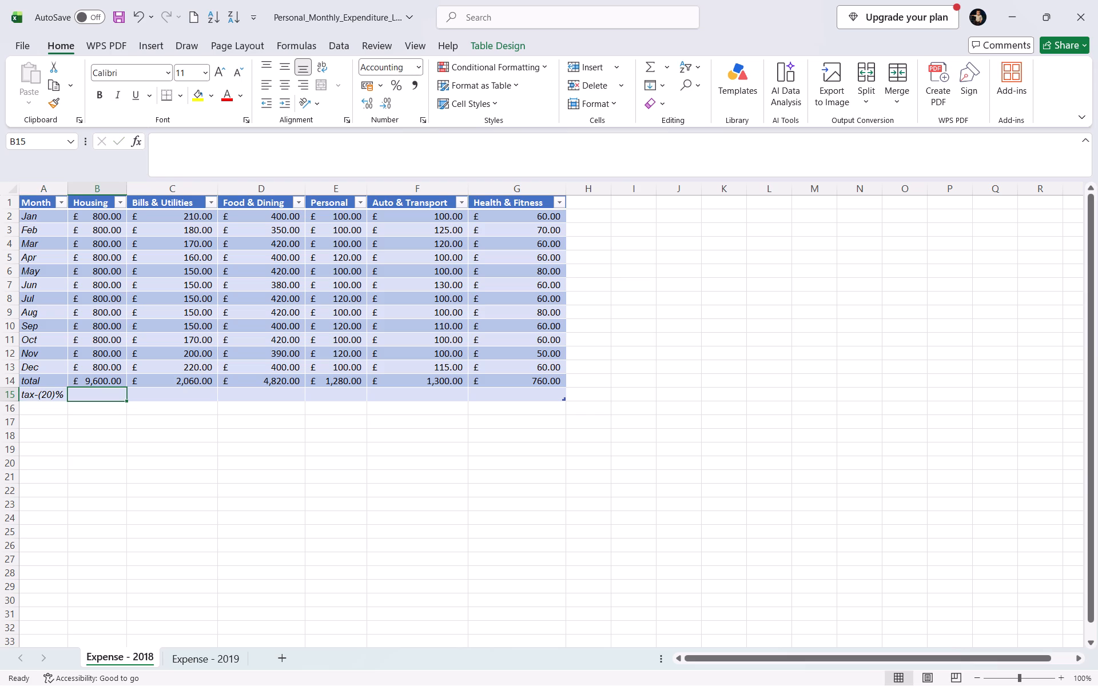
Calculate the 20% tax on the Housing total in cell B15 with the formula =sum(B14*20%).
left_click(109, 394)
left_click(221, 154)
key("equal")
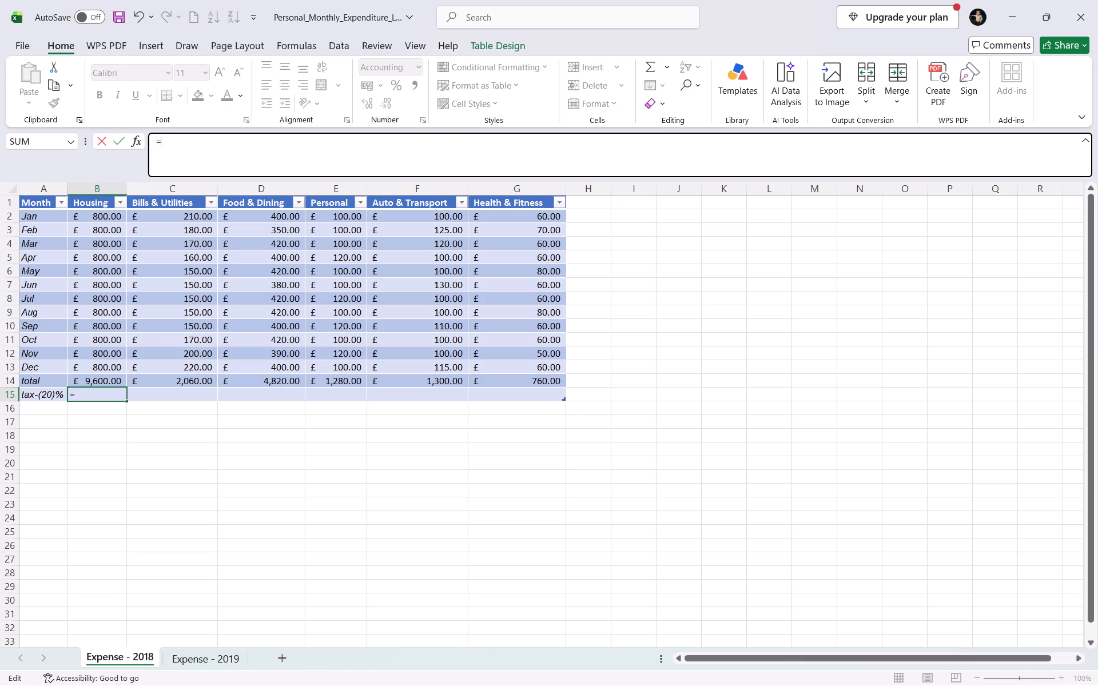
type("sum()")
key("Left")
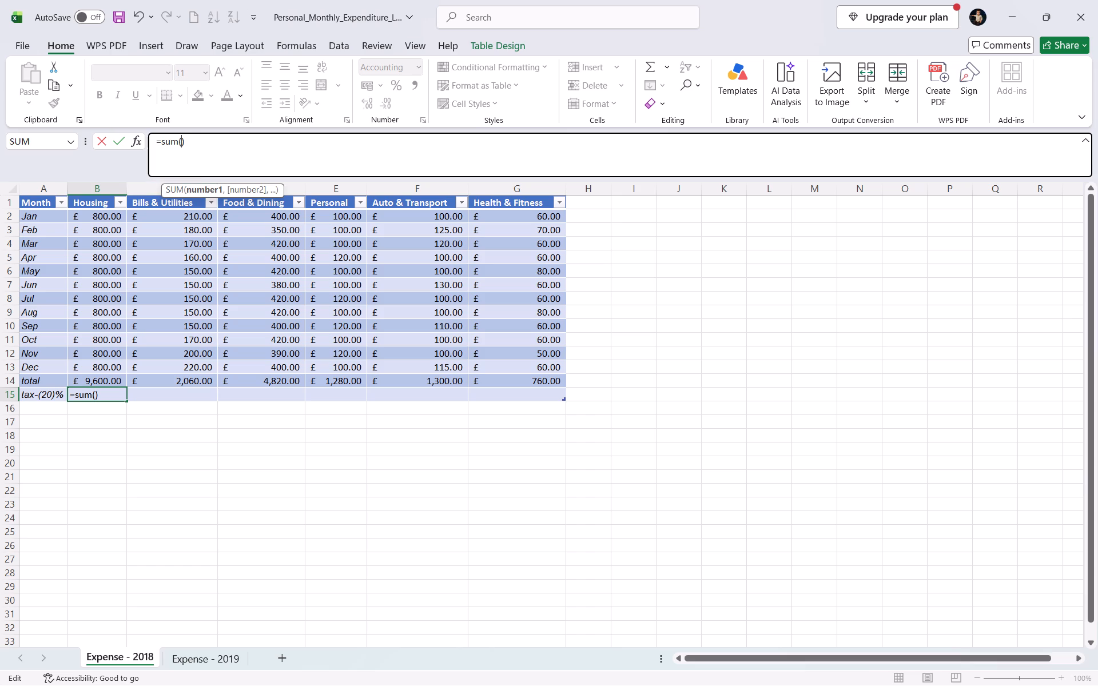
left_click_drag(81, 216, 99, 260)
left_click(99, 260)
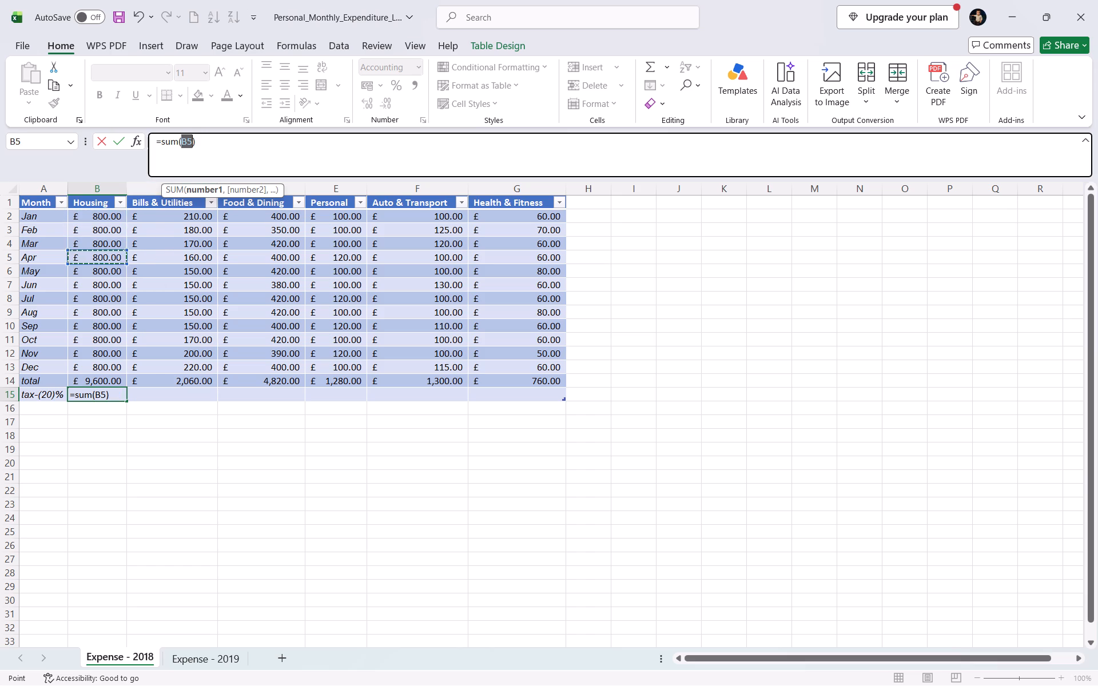
left_click(89, 381)
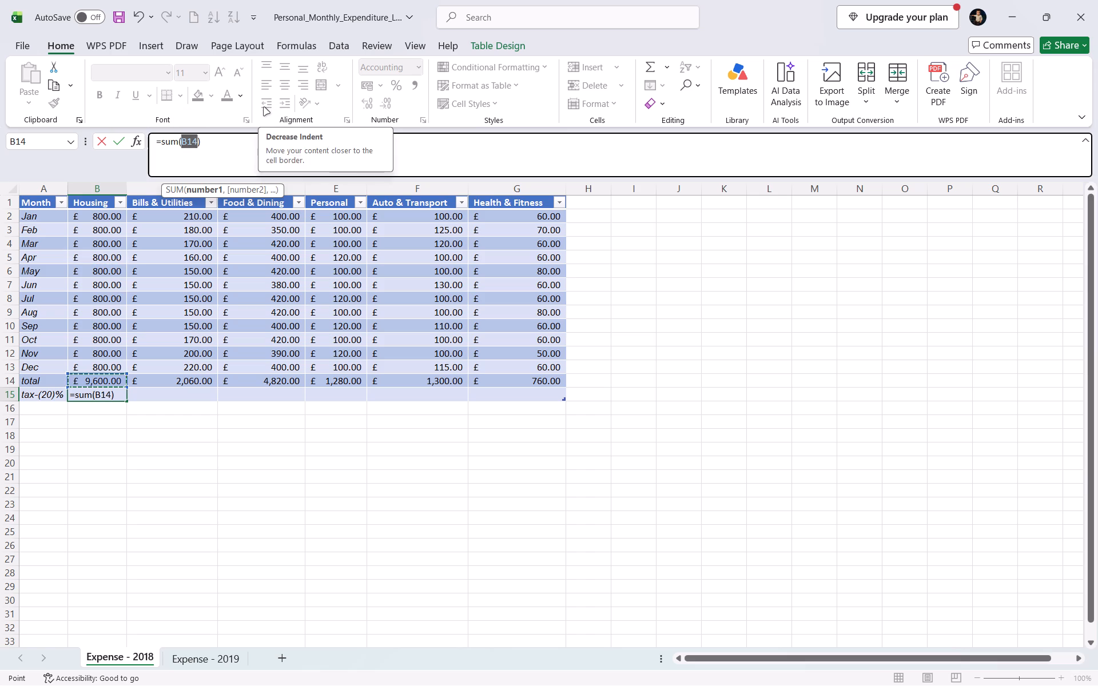
key("shift+asterisk")
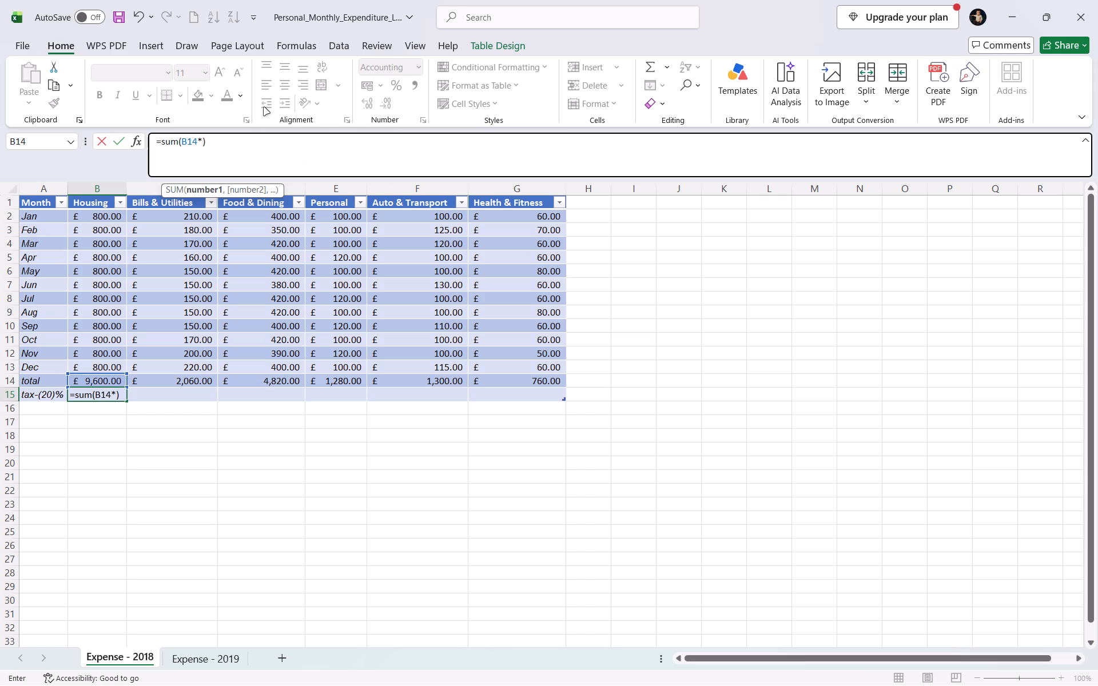
type("20")
key("shift+percent")
key("Right")
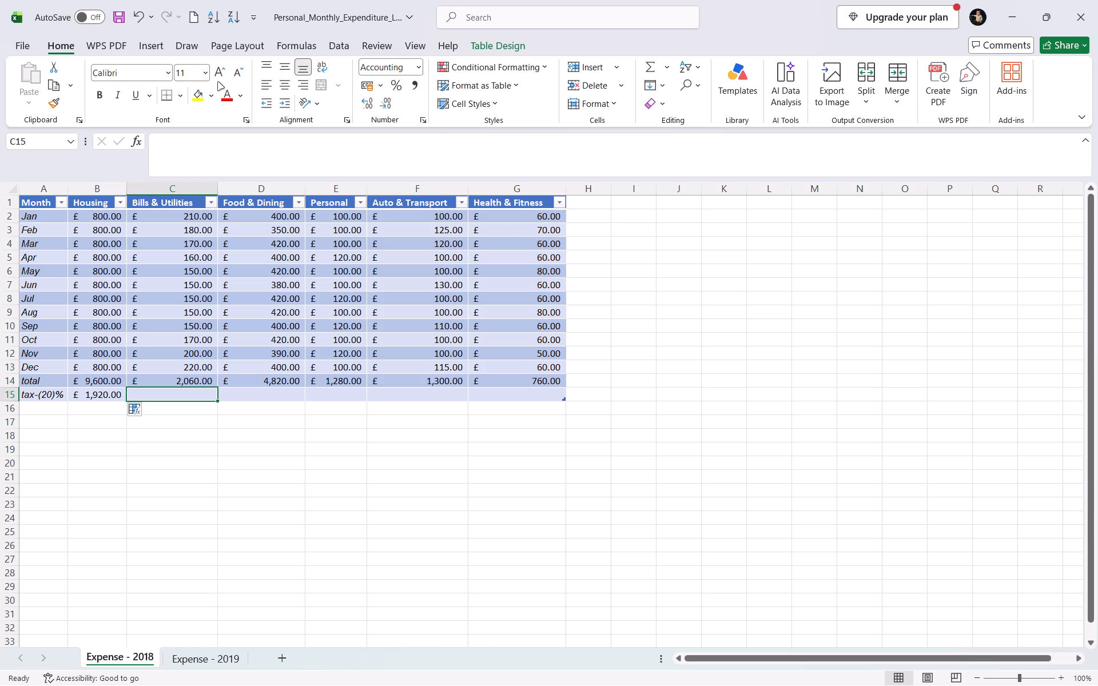
Fill the Housing tax formula from B15 across the tax row through Health & Fitness in G15.
left_click(99, 397)
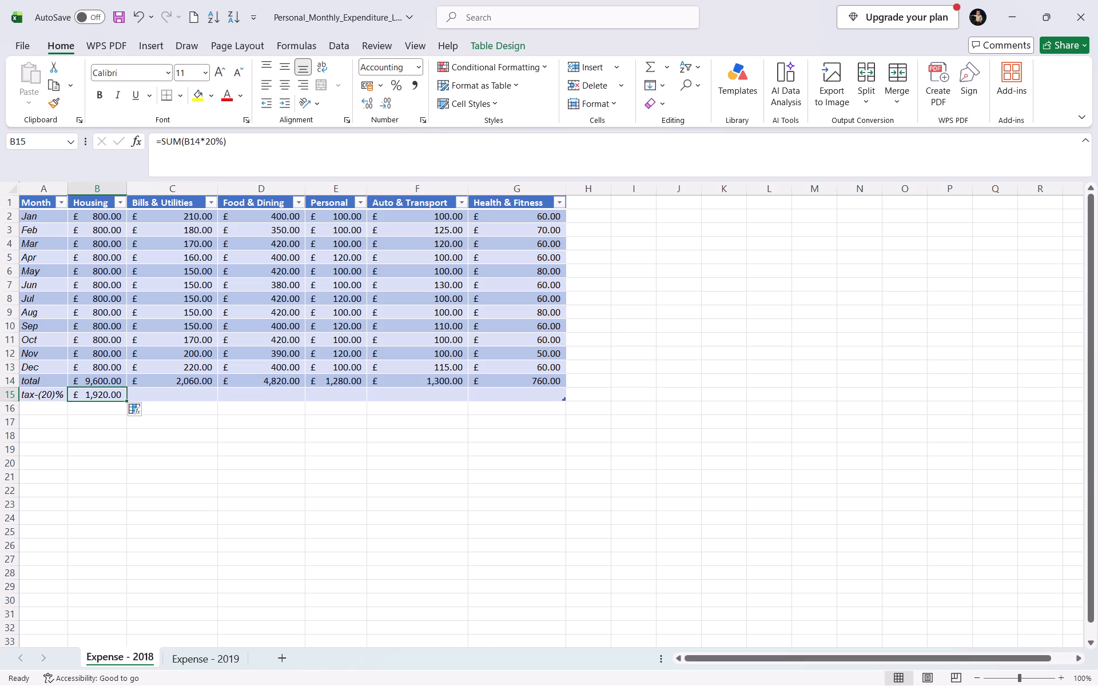
double_click(125, 399)
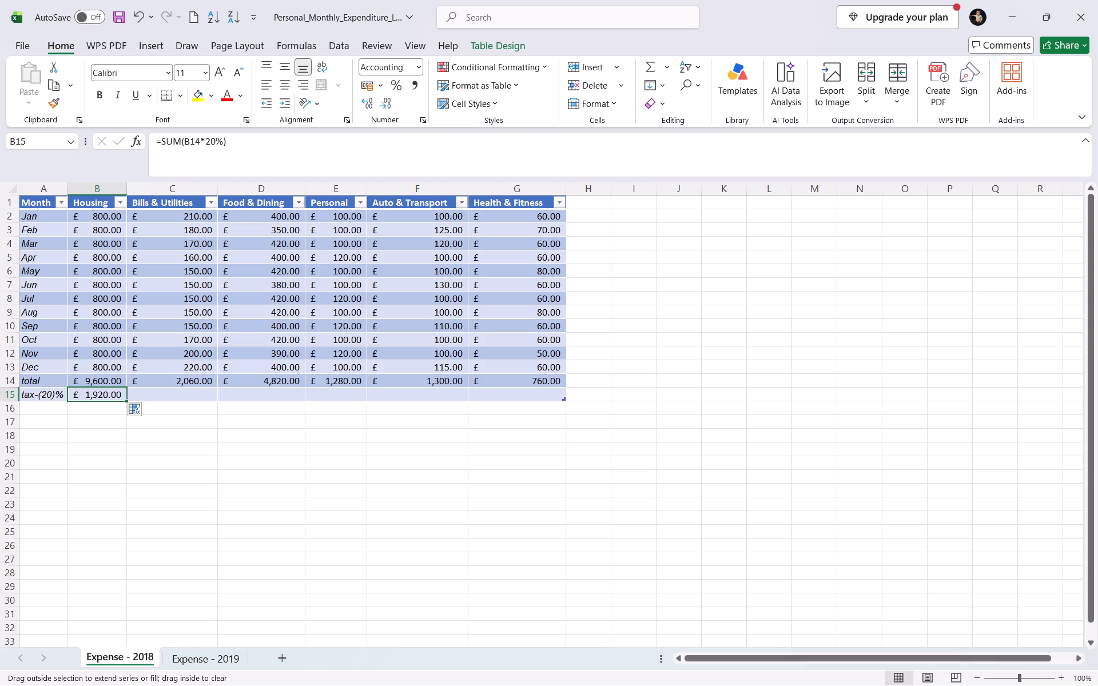
left_click(126, 401)
left_click_drag(127, 401, 550, 422)
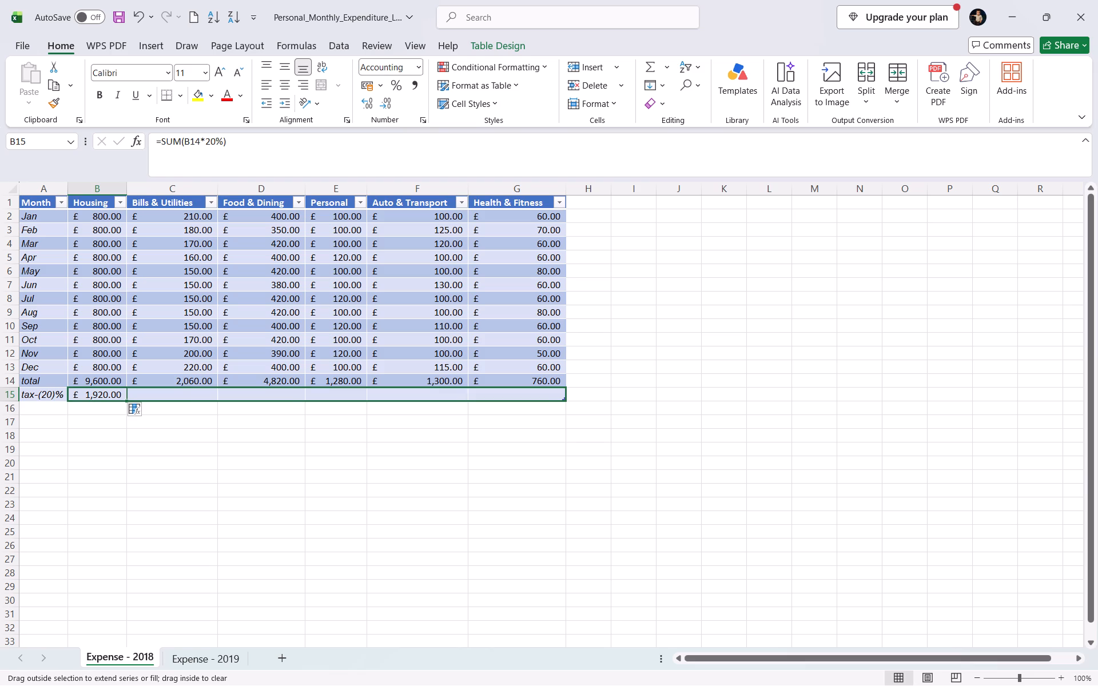
left_click_drag(550, 422, 551, 422)
left_click(655, 353)
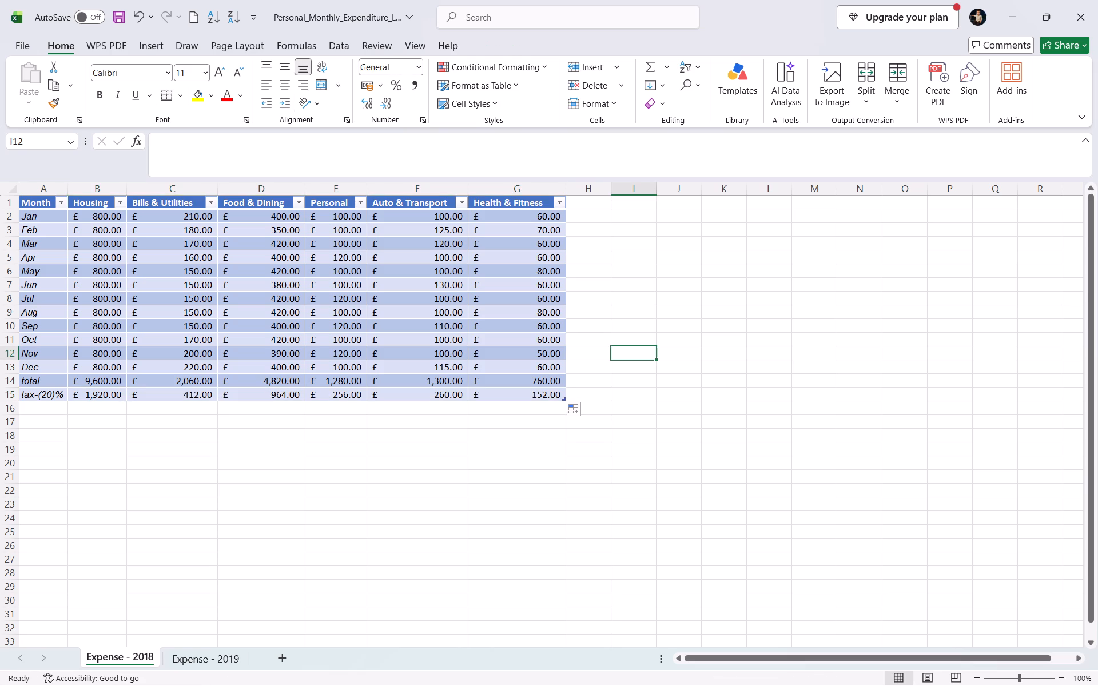
Switch to Chrome, read through the exercises of Hands-on Lab 4: Simple Use of Functions on Coursera, and return to the Excel workbook.
left_click(38, 398)
left_click(39, 405)
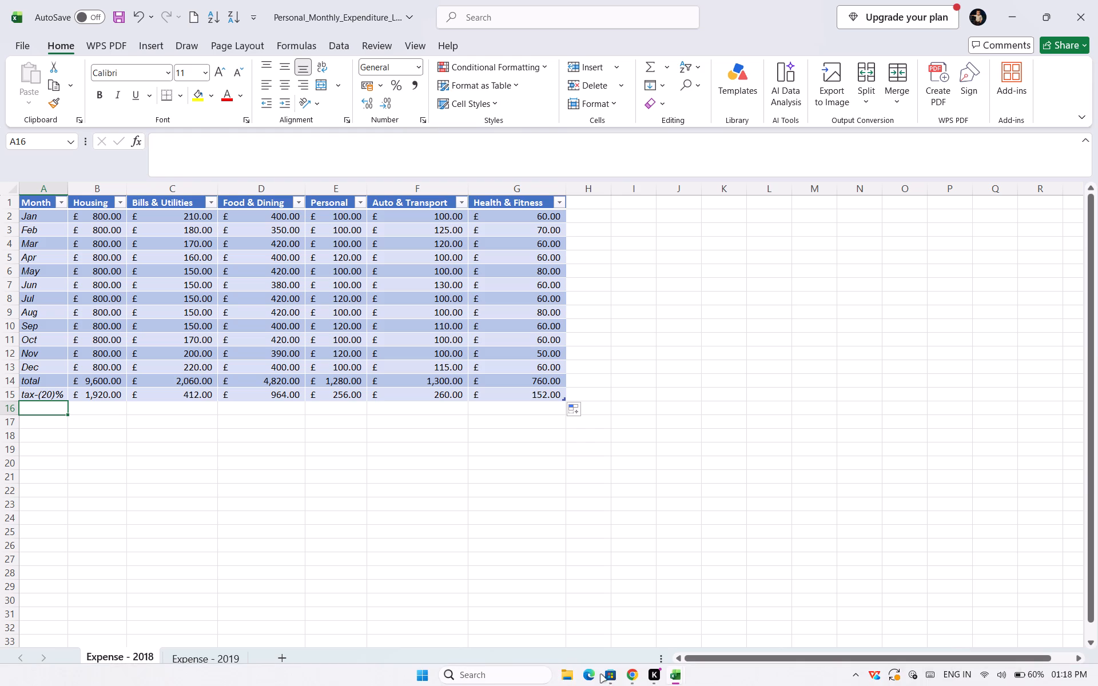
left_click(625, 677)
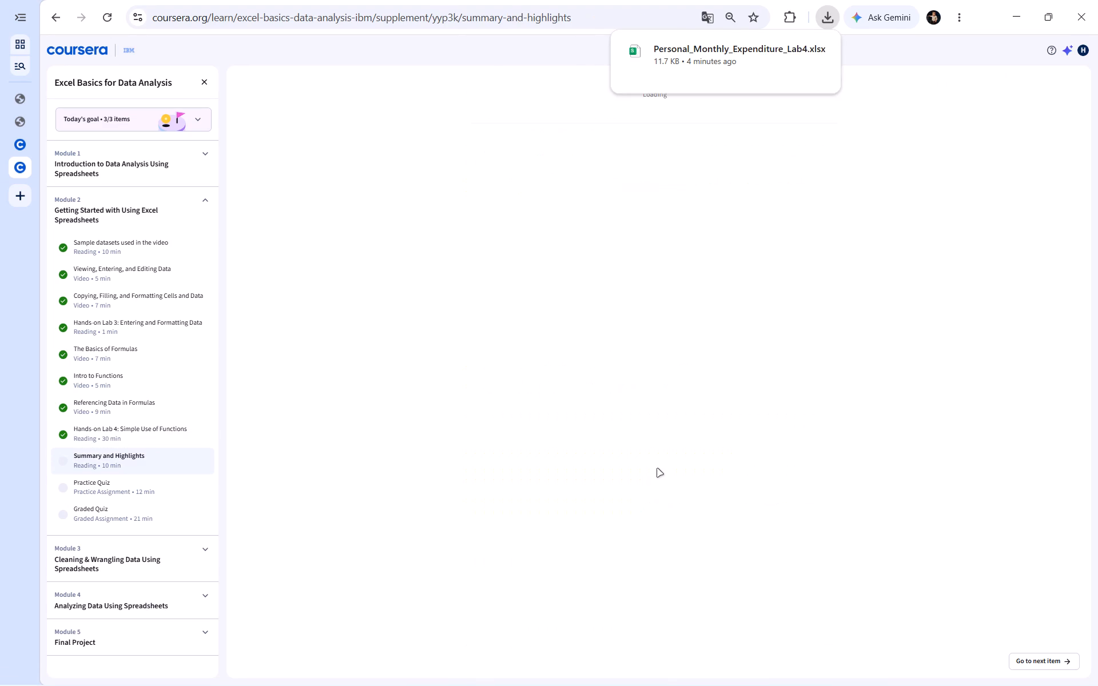
left_click(93, 433)
scroll(604, 409, "down", 2)
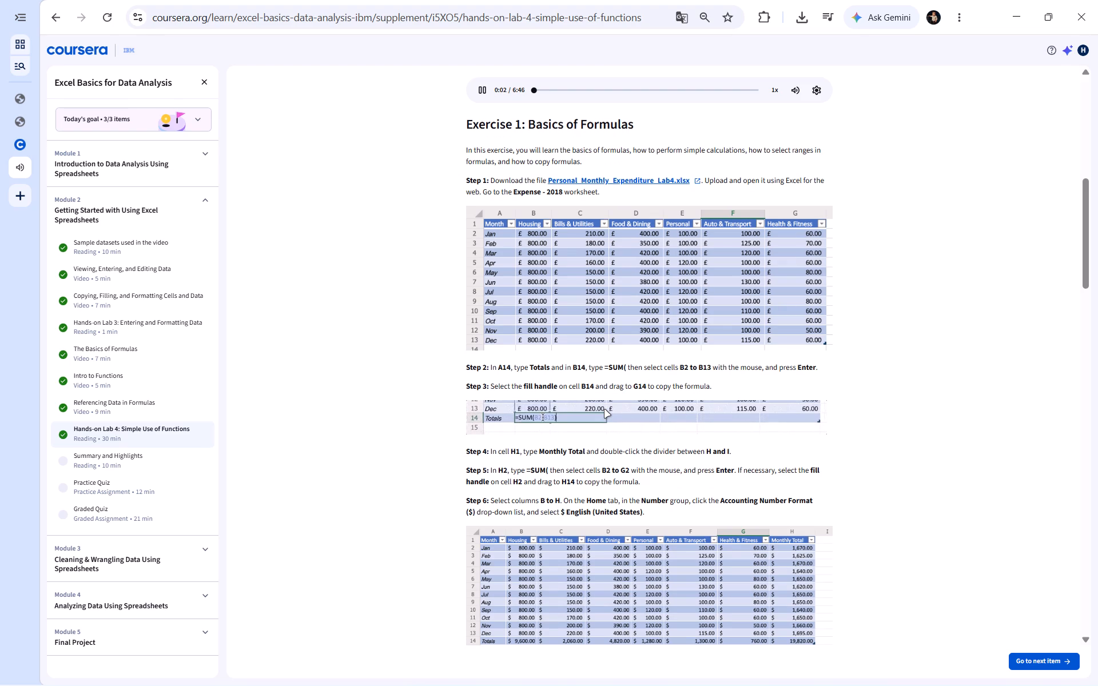
scroll(604, 409, "down", 2)
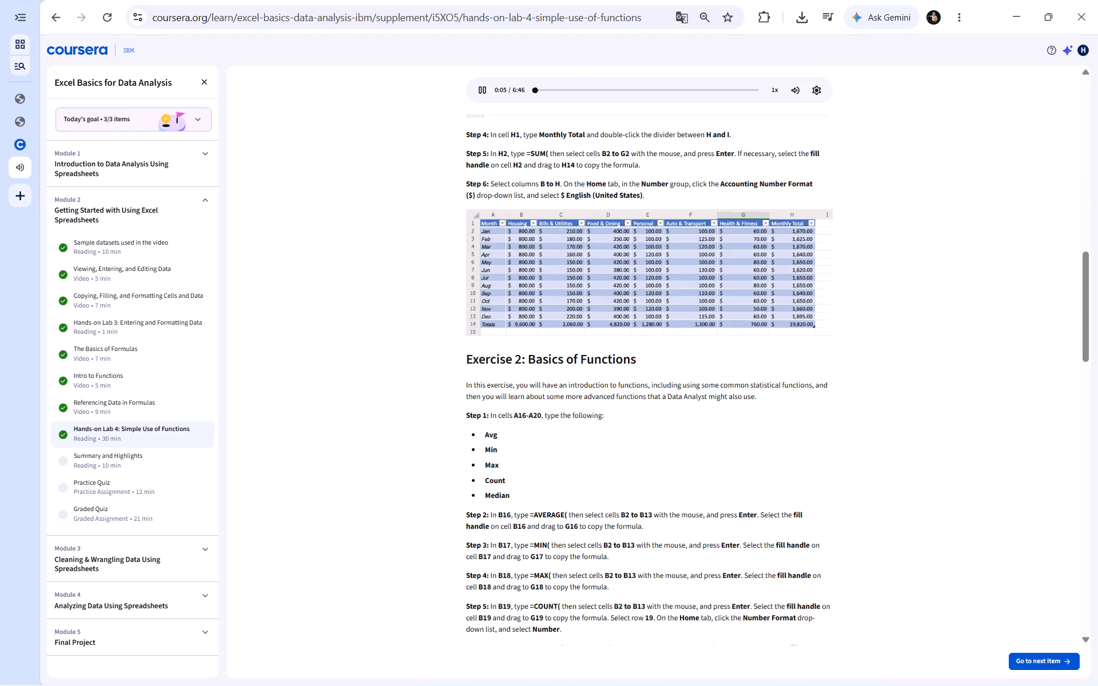
scroll(604, 409, "down", 1)
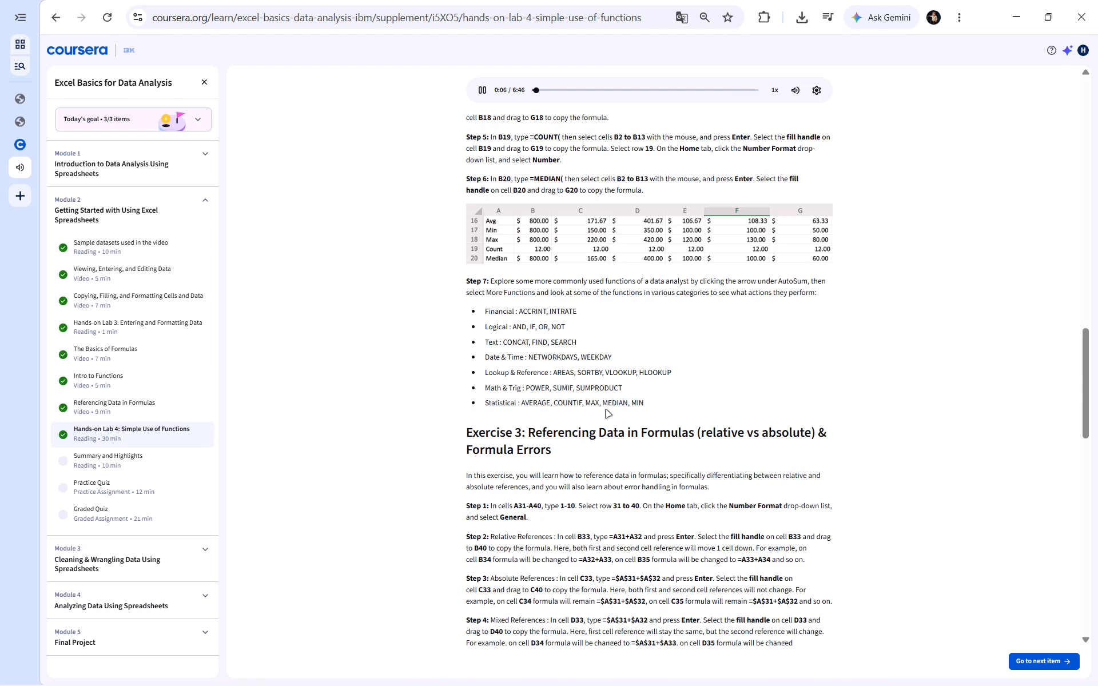
scroll(606, 409, "down", 2)
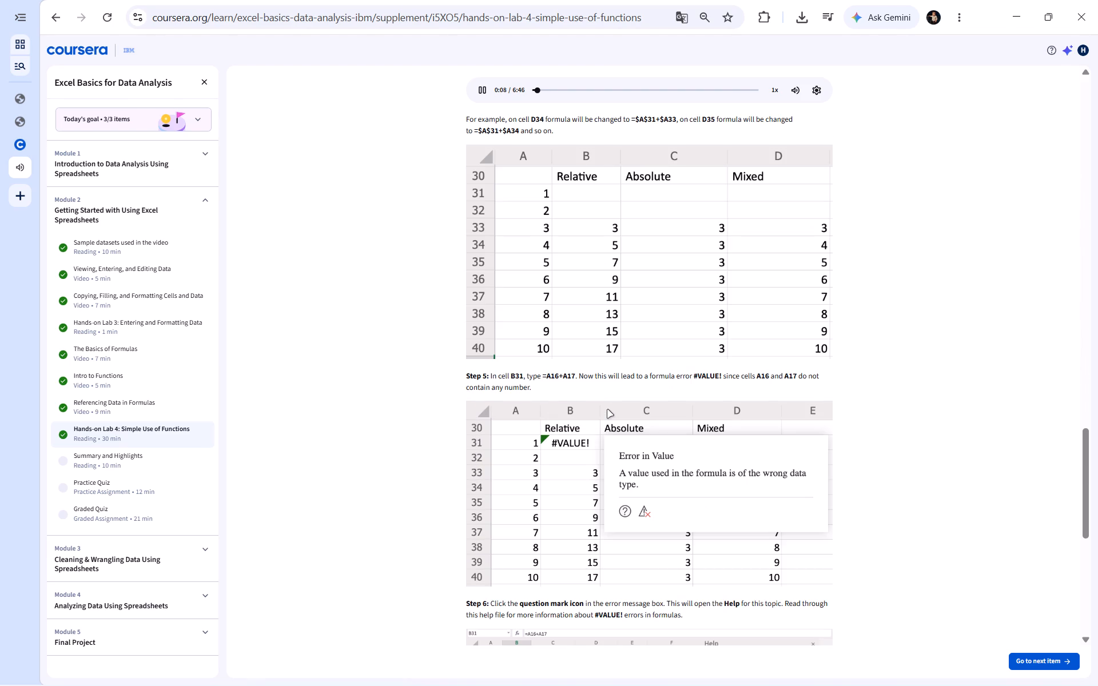
scroll(607, 409, "down", 2)
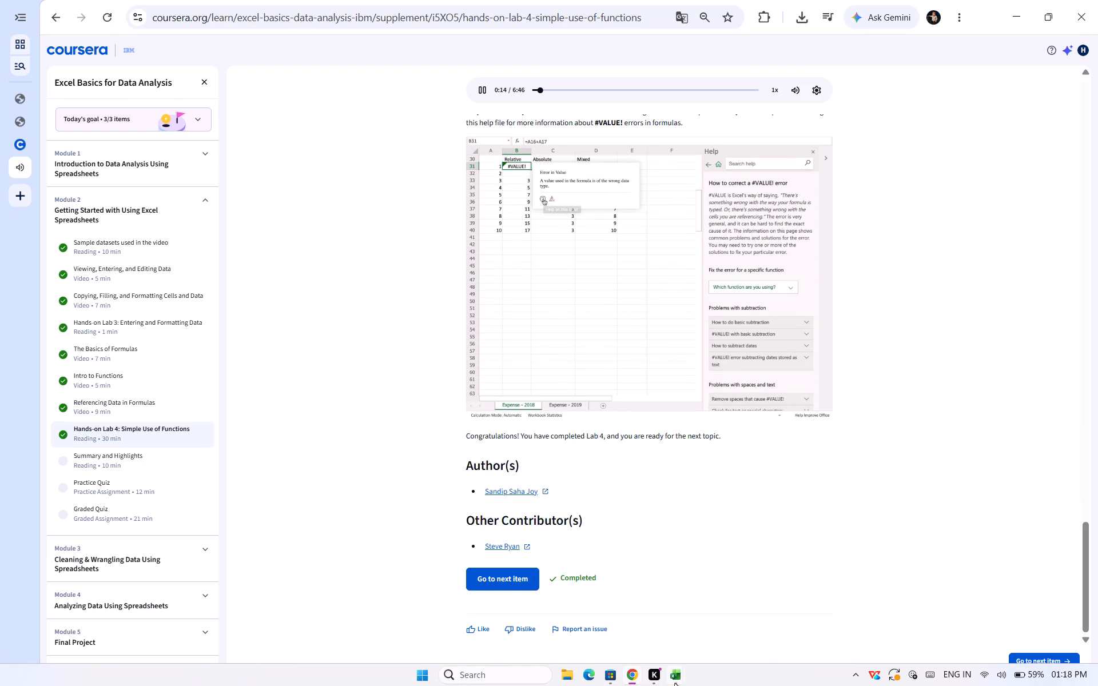
left_click(675, 684)
left_click(762, 623)
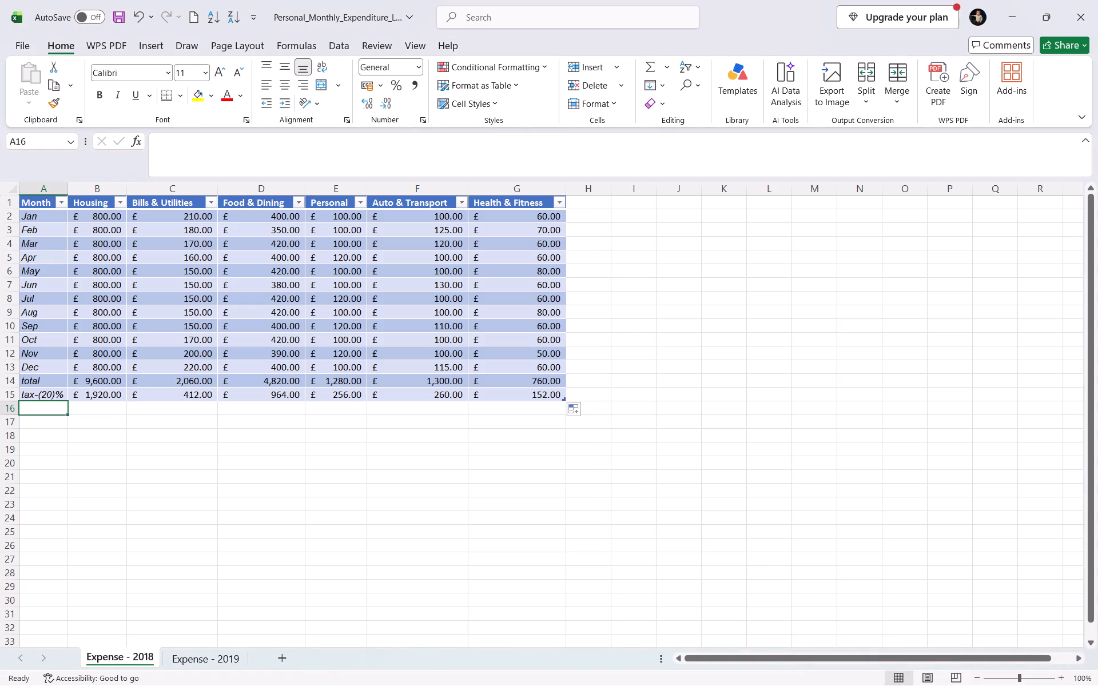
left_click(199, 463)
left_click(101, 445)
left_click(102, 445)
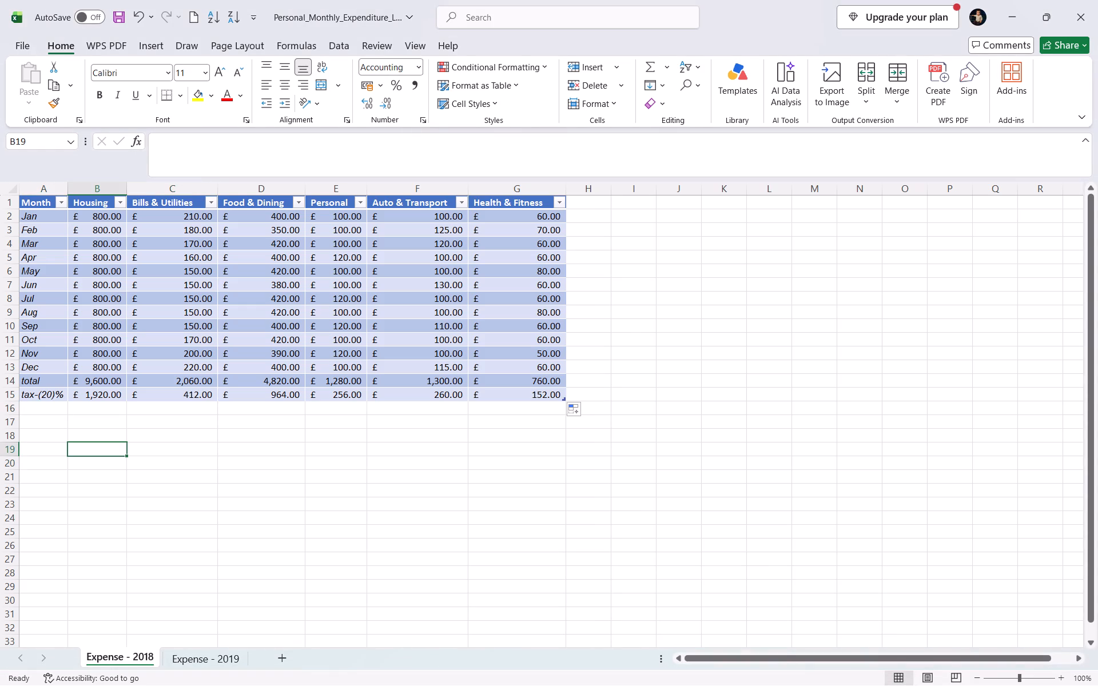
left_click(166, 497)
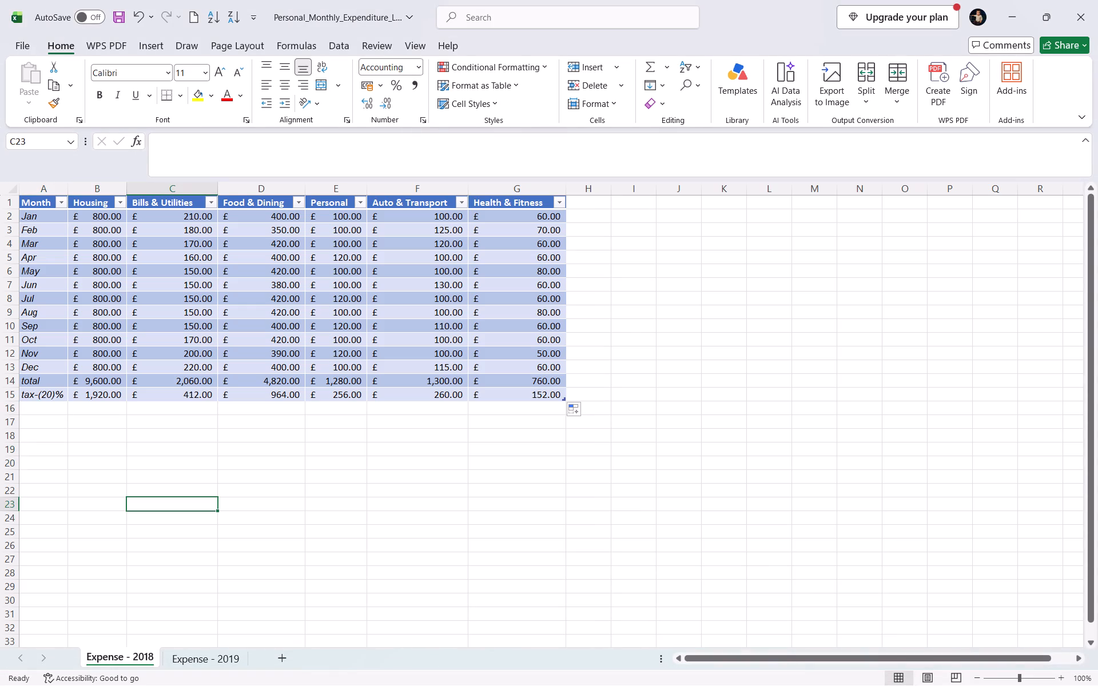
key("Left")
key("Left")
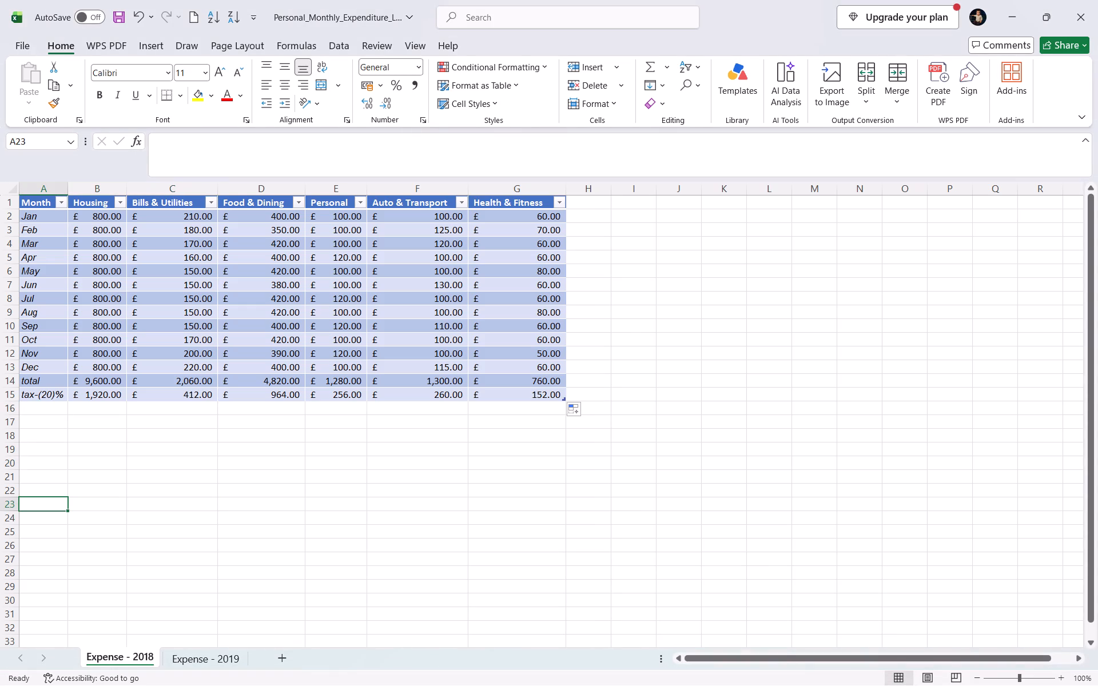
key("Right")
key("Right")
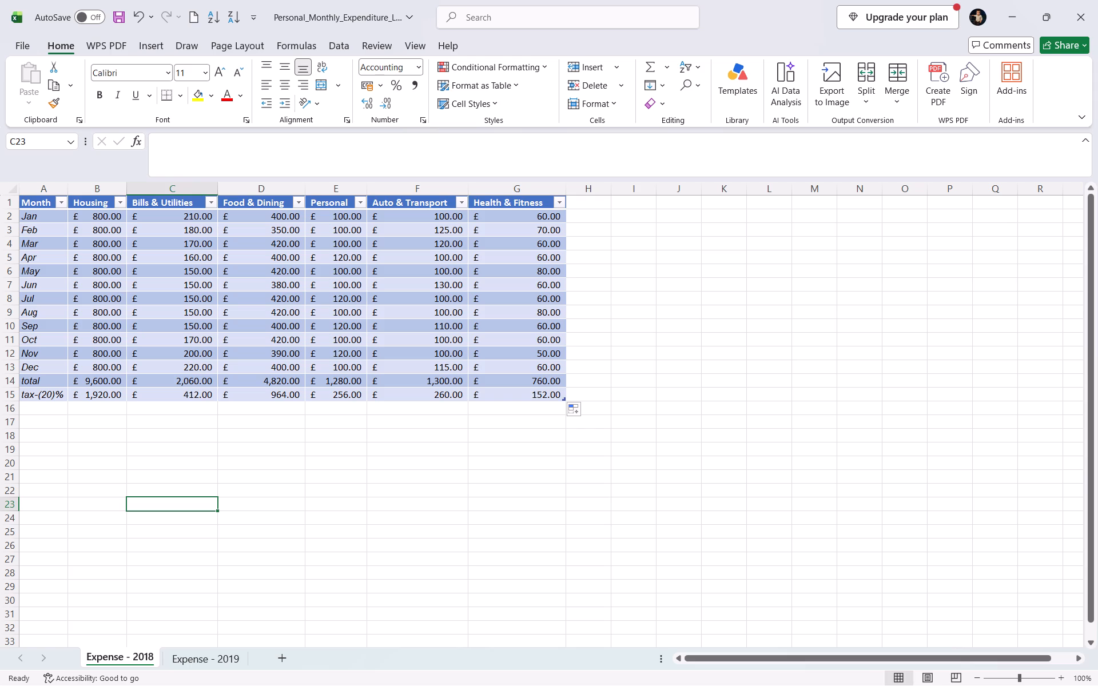
Enter the formula =G1+G2 in the empty cell K2 of the Expense - 2018 sheet.
left_click(730, 220)
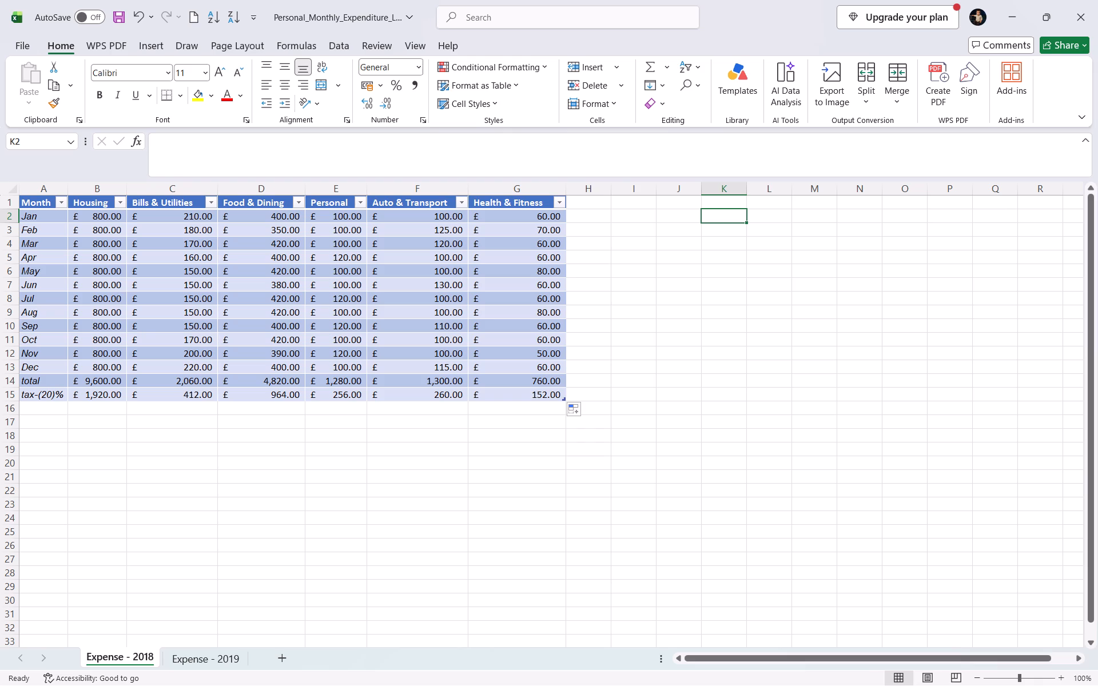
left_click(723, 221)
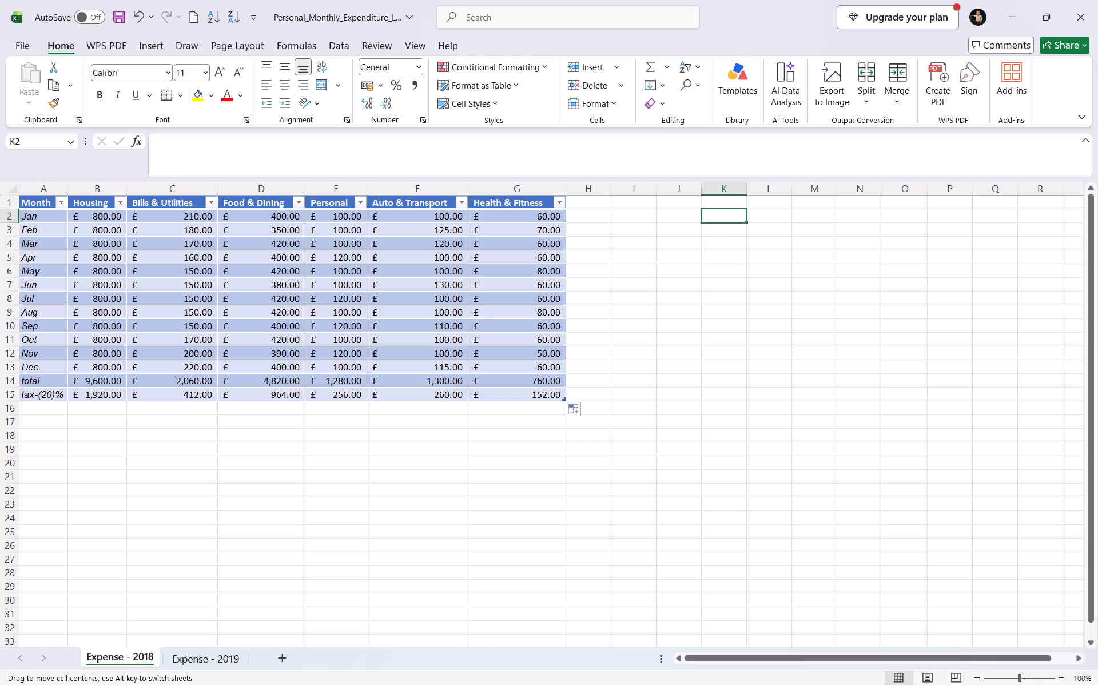
key("equal")
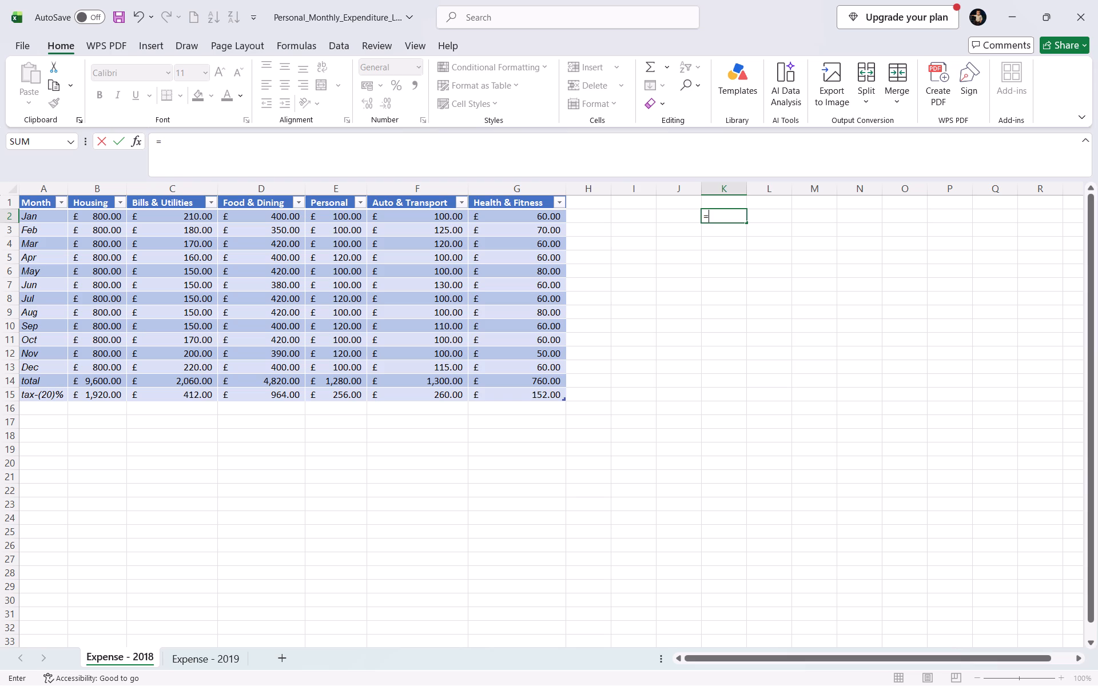
type("g1")
key("BackSpace")
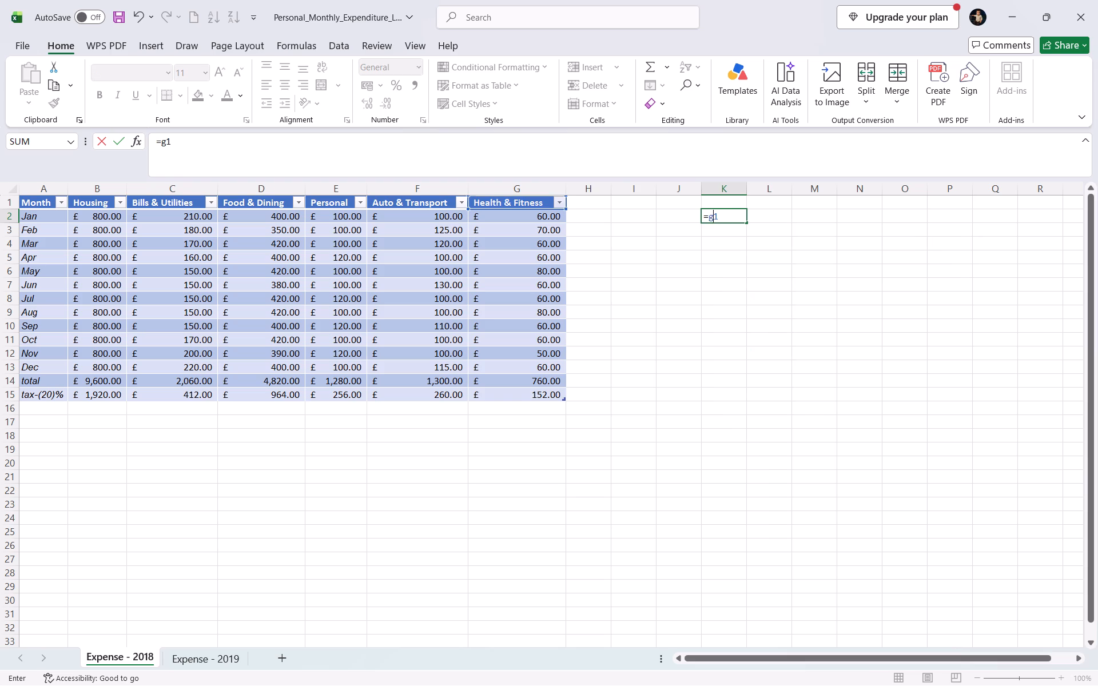
key("BackSpace")
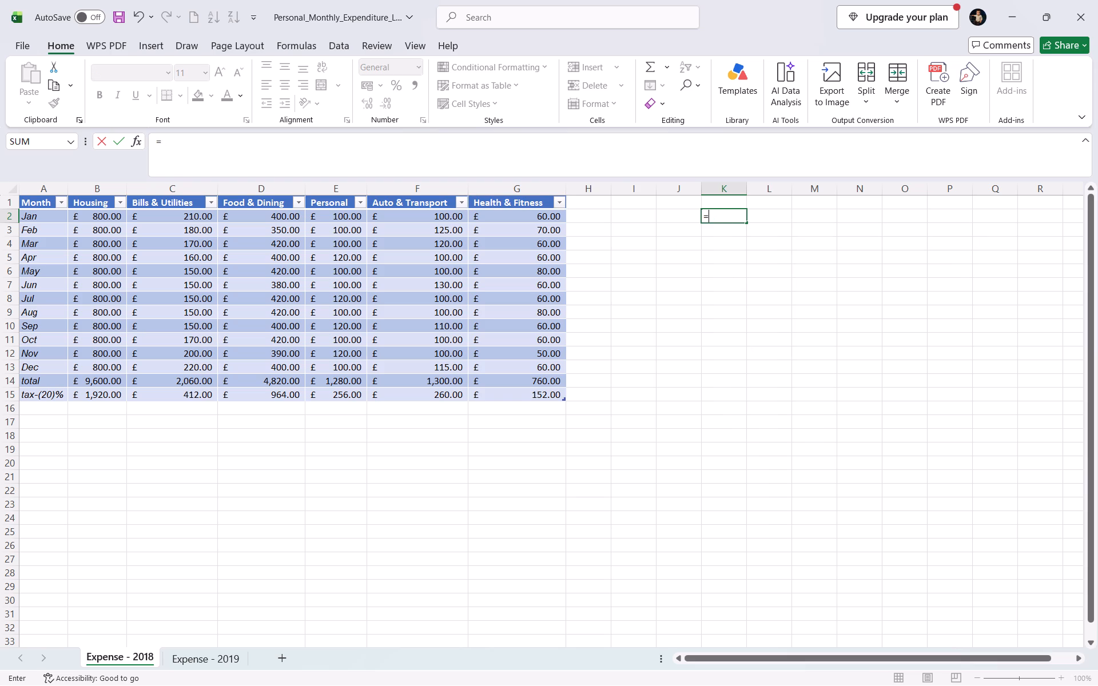
key("shift+g")
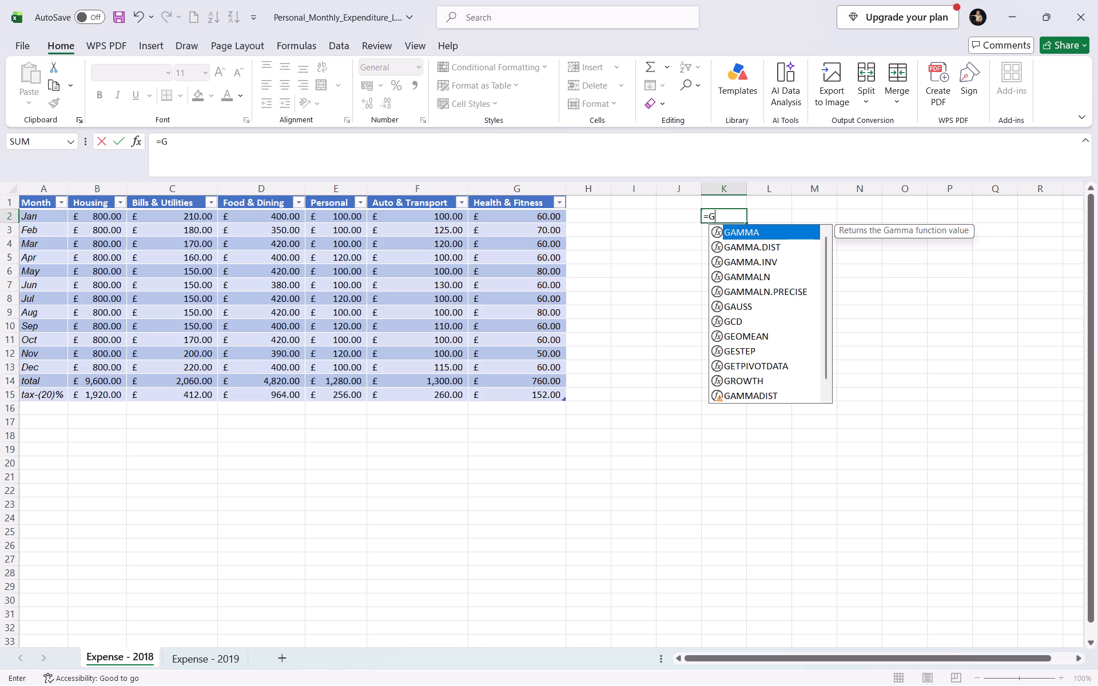
key("1")
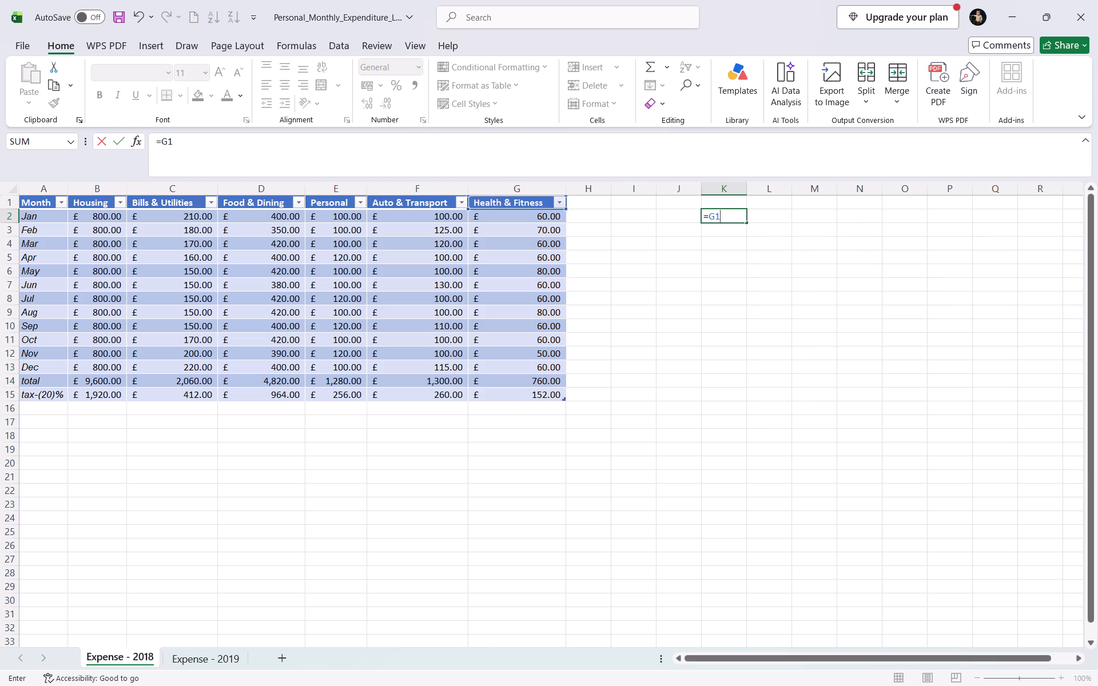
key("shift+plus")
key("shift+g")
key("2")
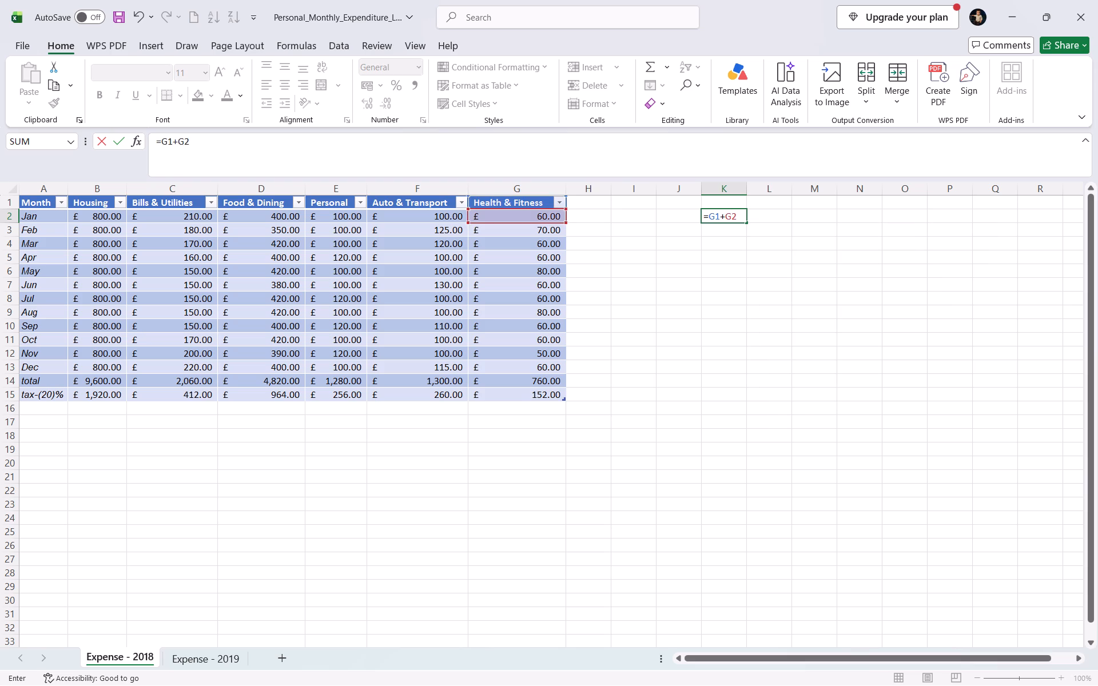
key("Return")
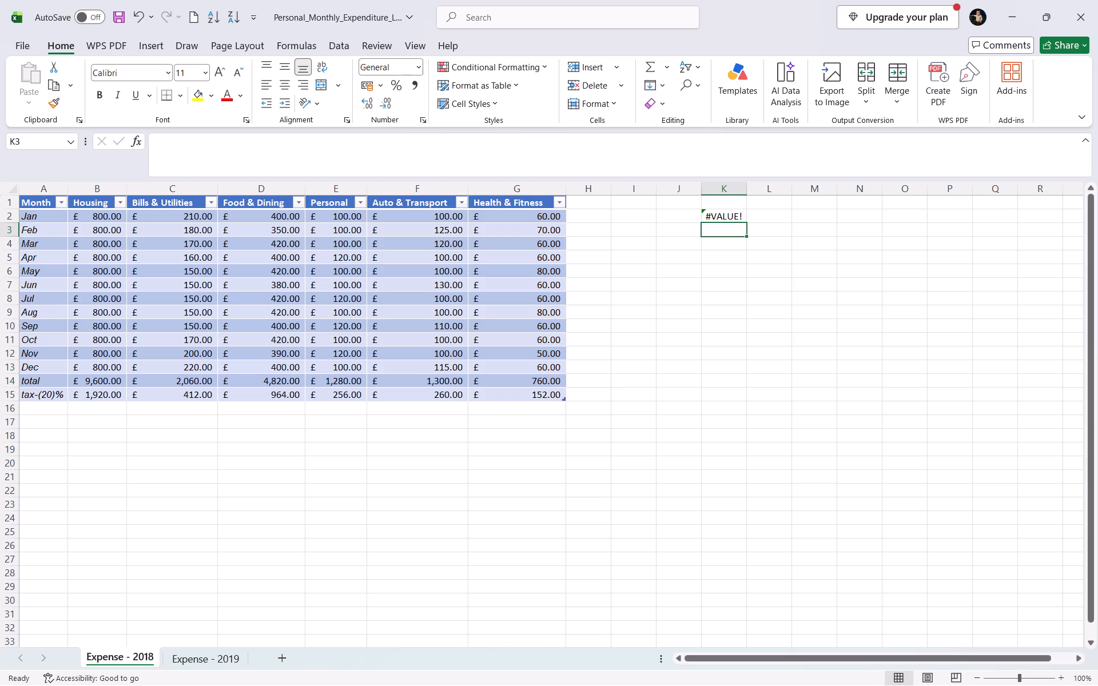
Wrap the formula in K2 in the SUM function so it reads =SUM(G1+G2).
left_click(725, 220)
right_click(725, 220)
right_click(723, 220)
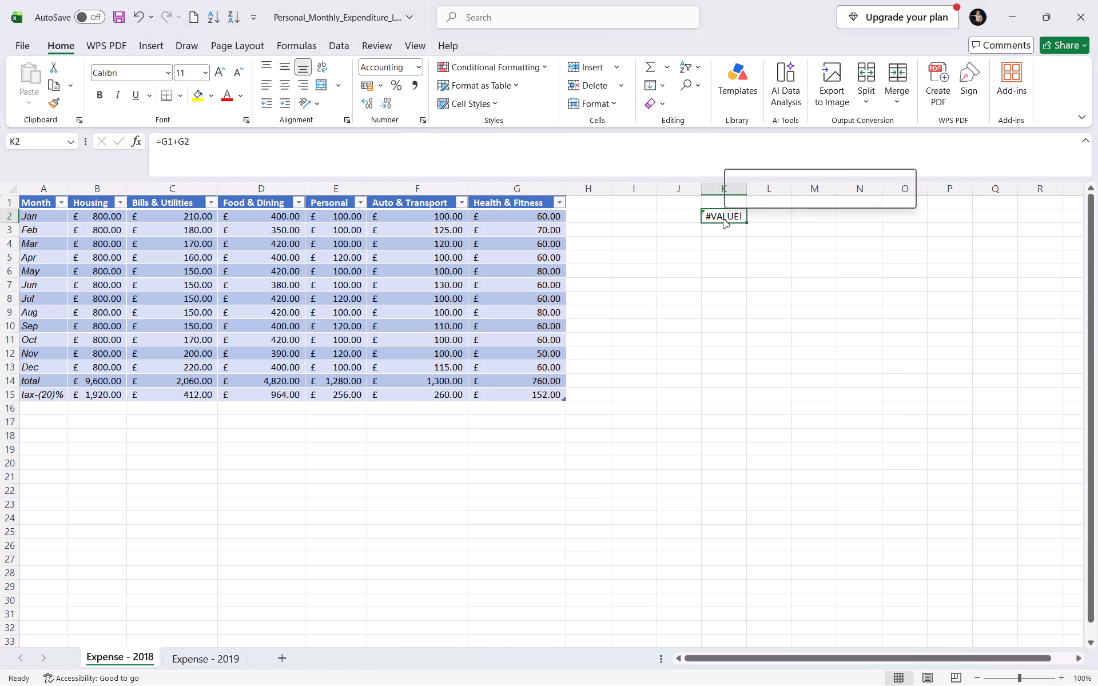
left_click(723, 220)
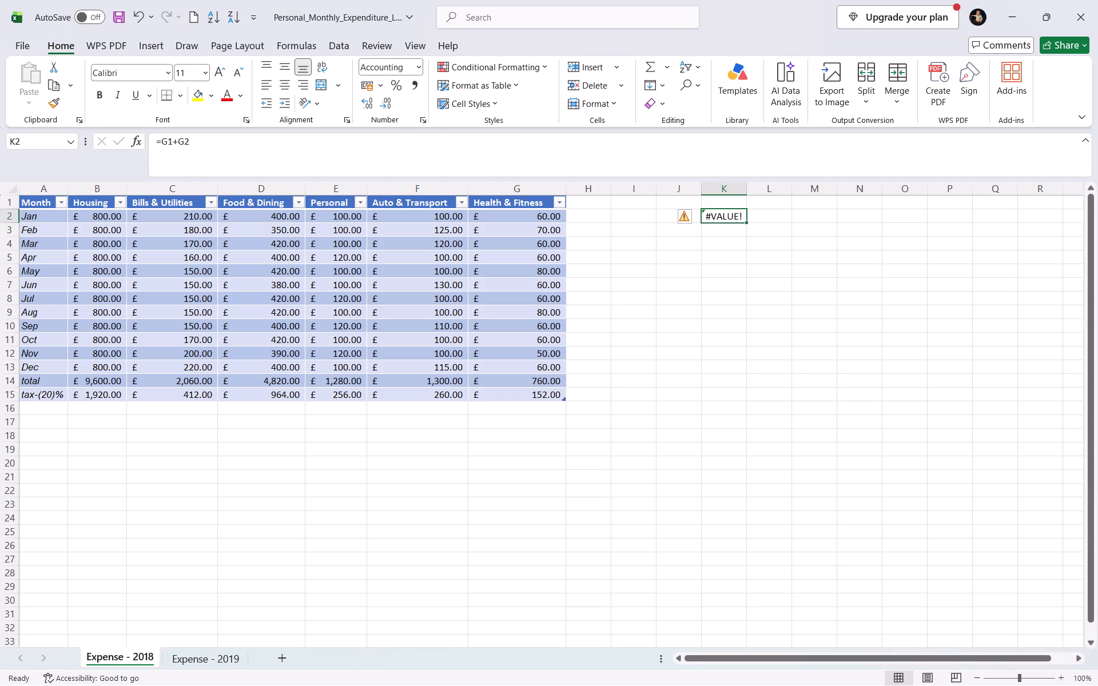
left_click(159, 143)
type("SUM")
key("shift+parenleft")
key("Right")
key("Right")
key("Right")
key("Right")
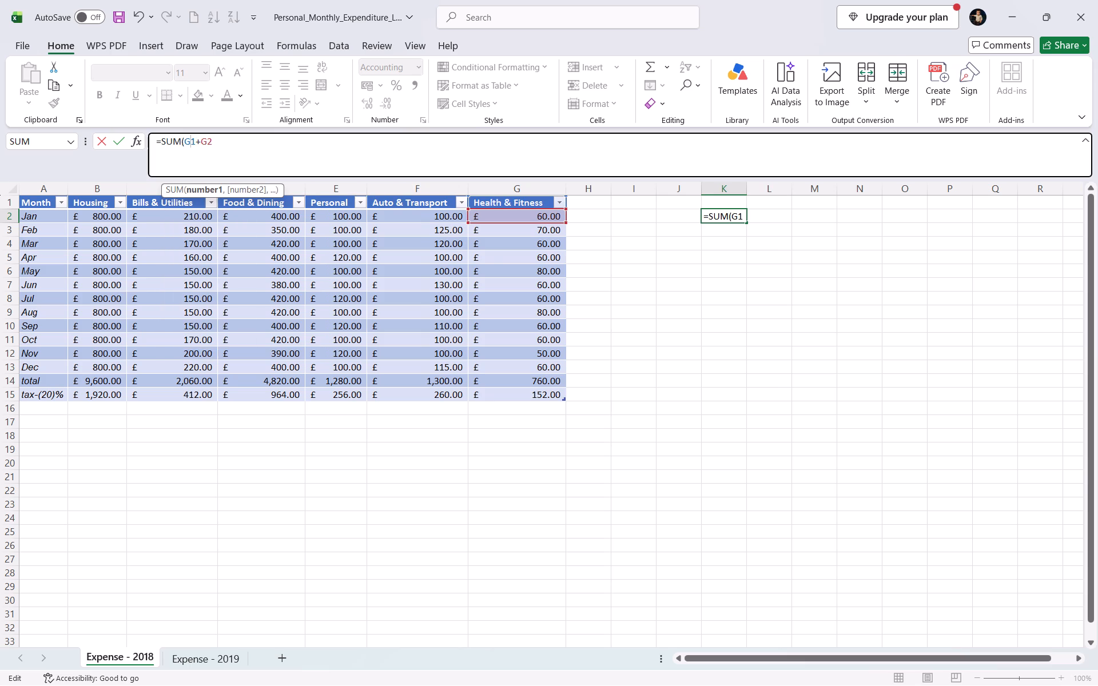
key("Right")
key("shift+parenright")
key("Return")
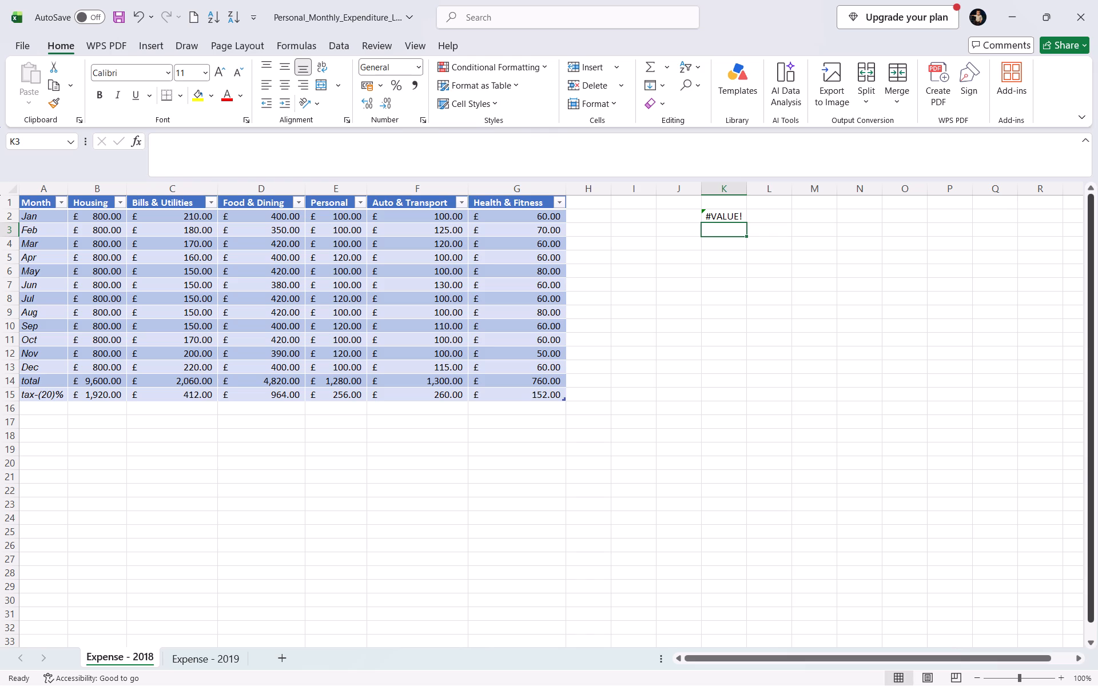
Replace the plus sign in the K2 formula with a comma so it reads =SUM(G1,G2).
left_click(719, 216)
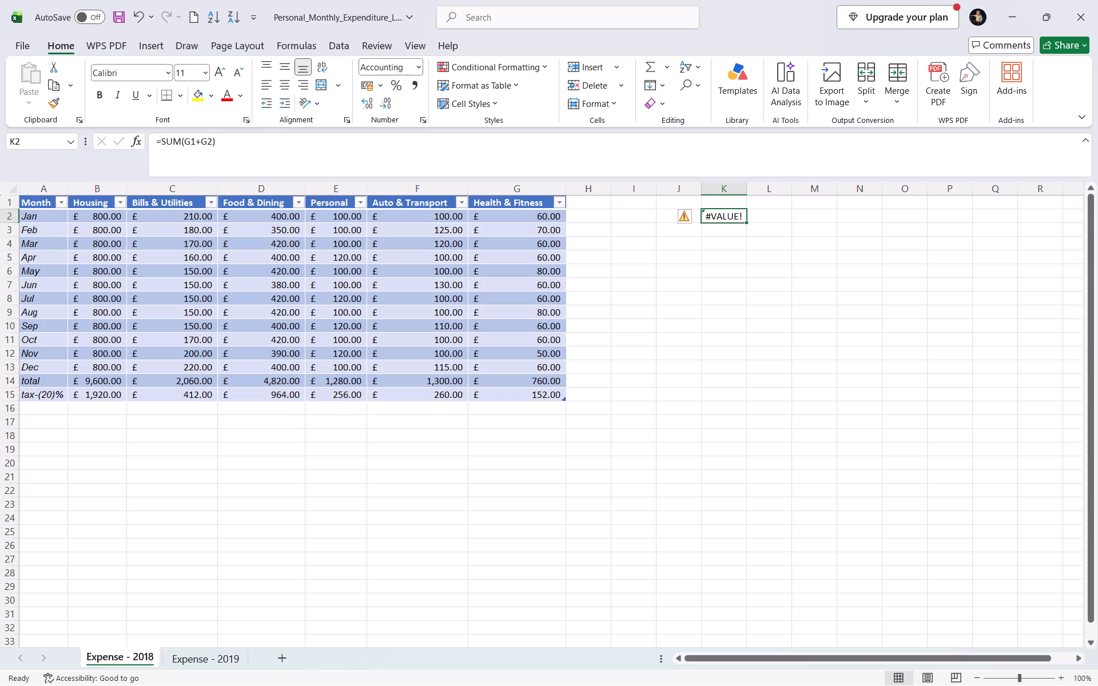
left_click(197, 145)
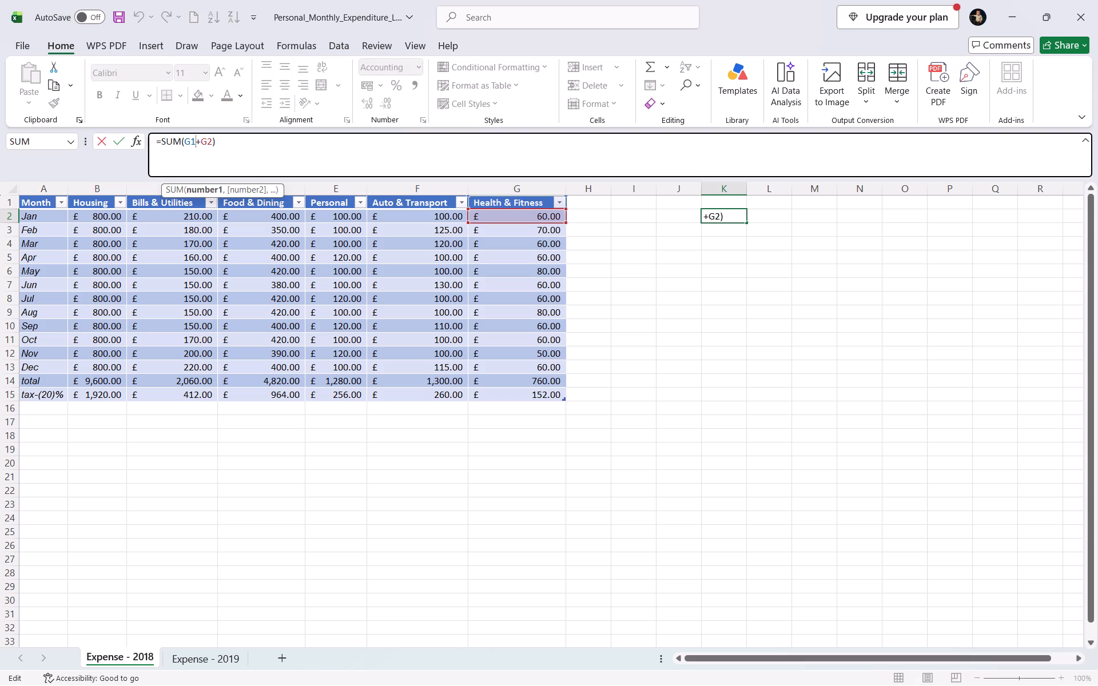
key("Right")
key("BackSpace")
key("comma")
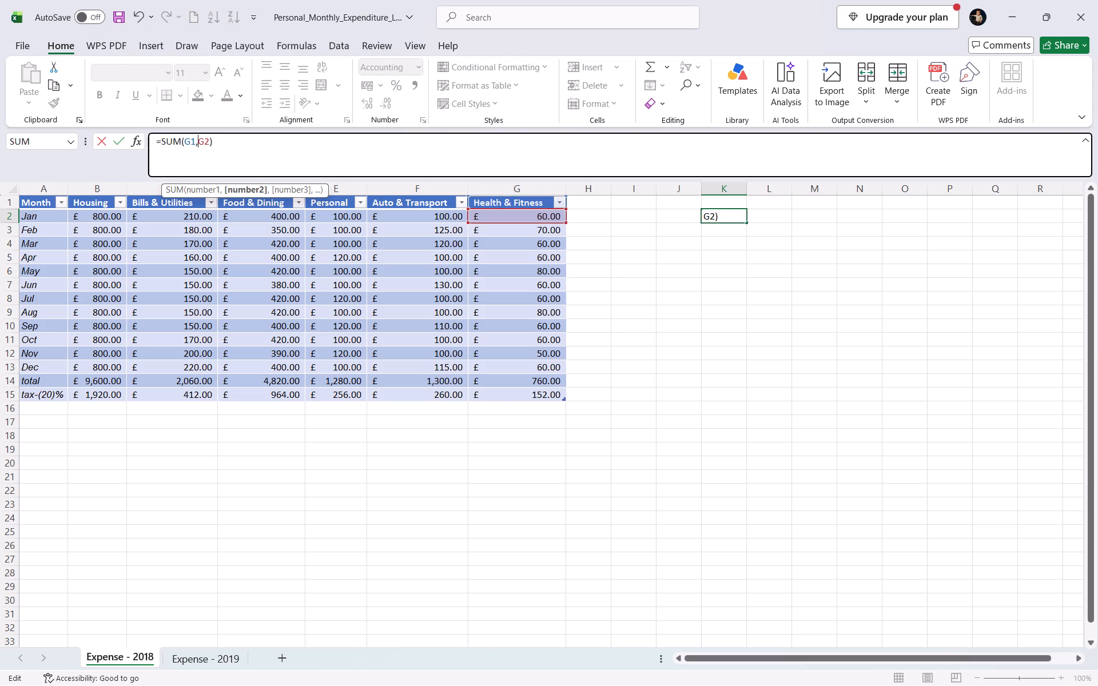
key("Return")
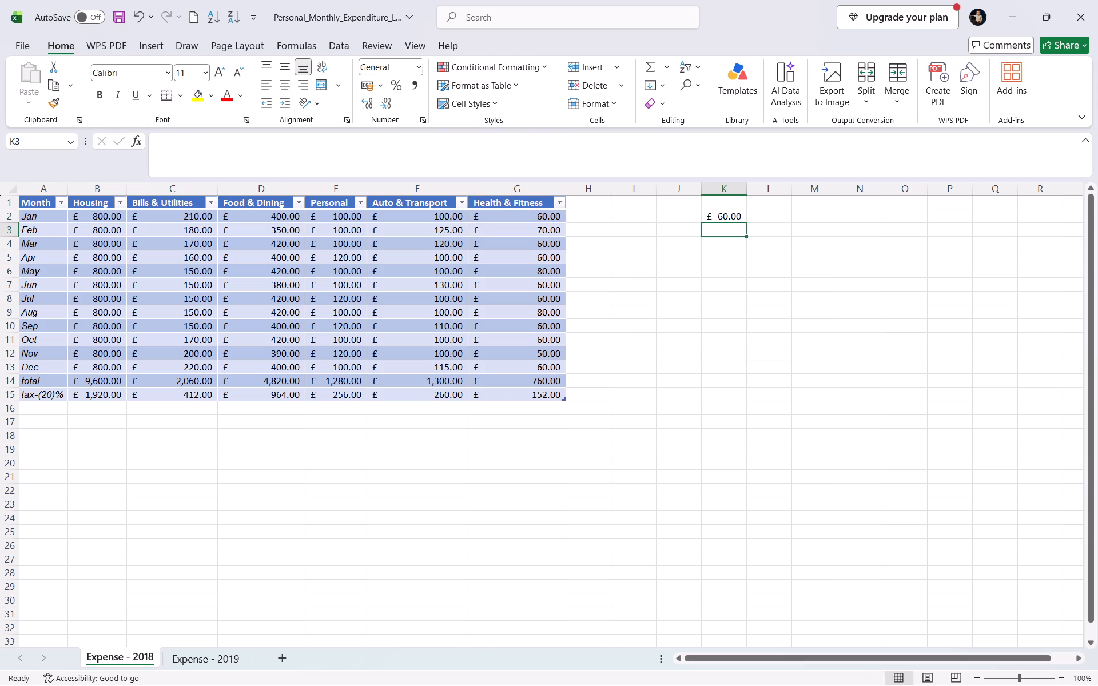
Enter the header Personal in cell K1, above the SUM formula.
scroll(142, 47, "down", 1)
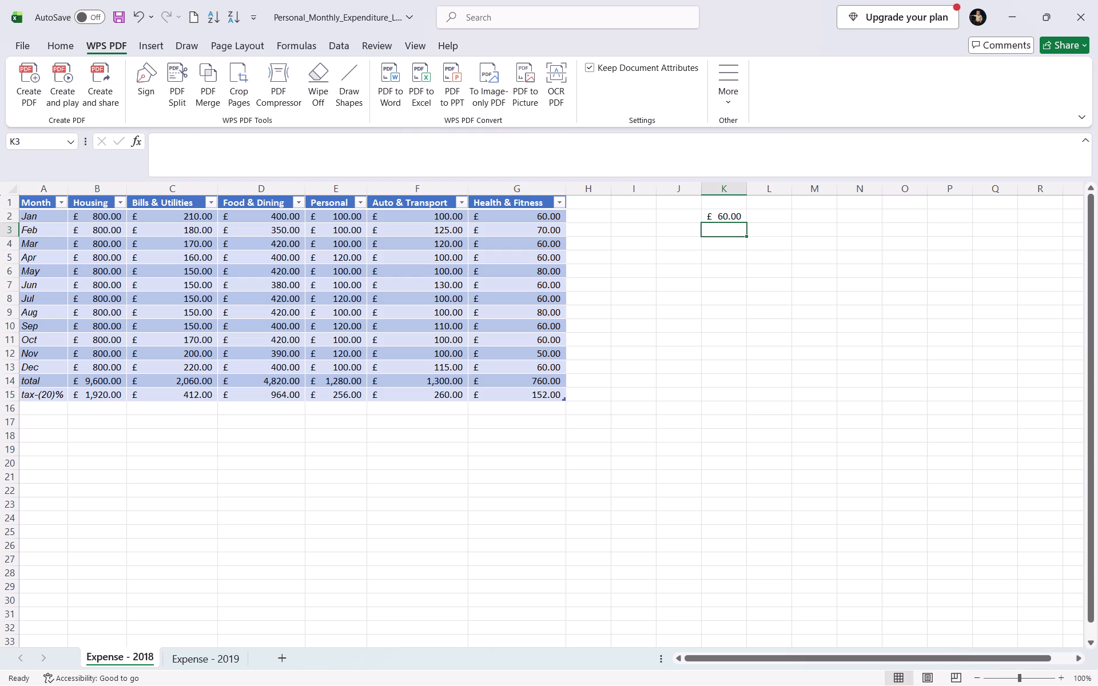
left_click(743, 218)
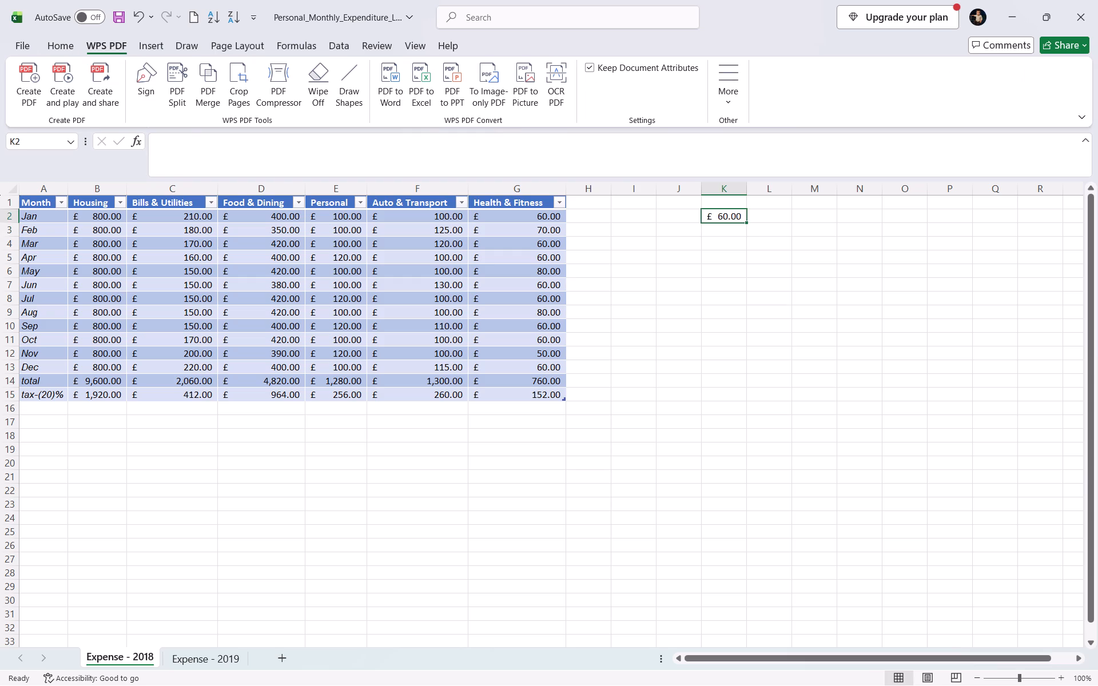
left_click(734, 202)
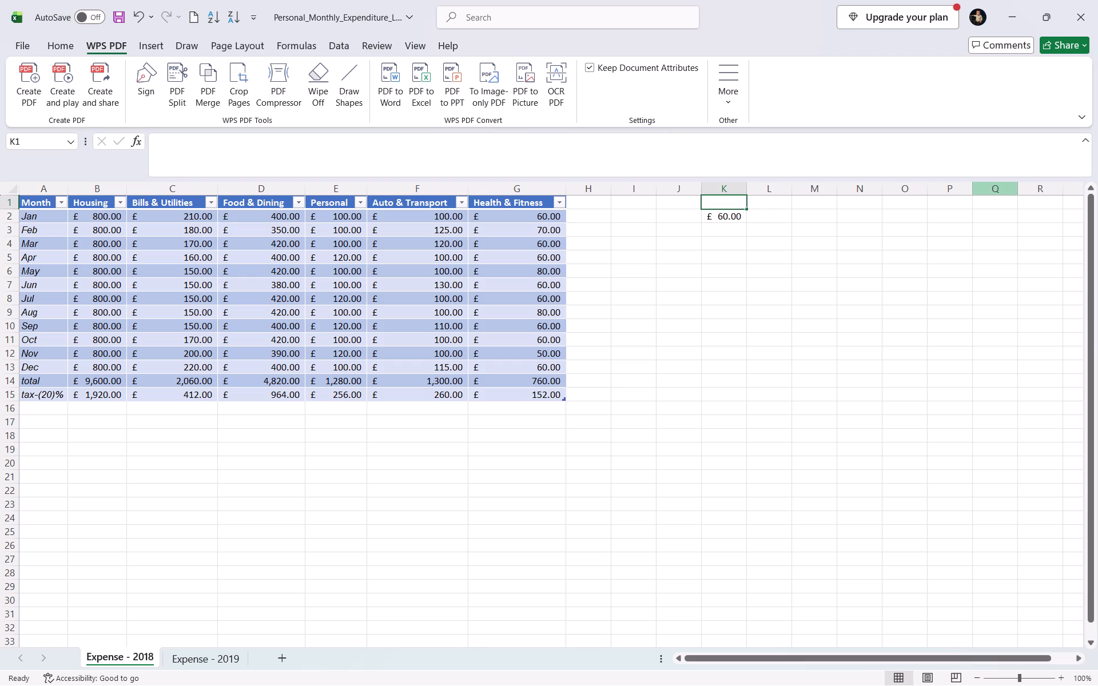
key("shift+p")
type("ersonal")
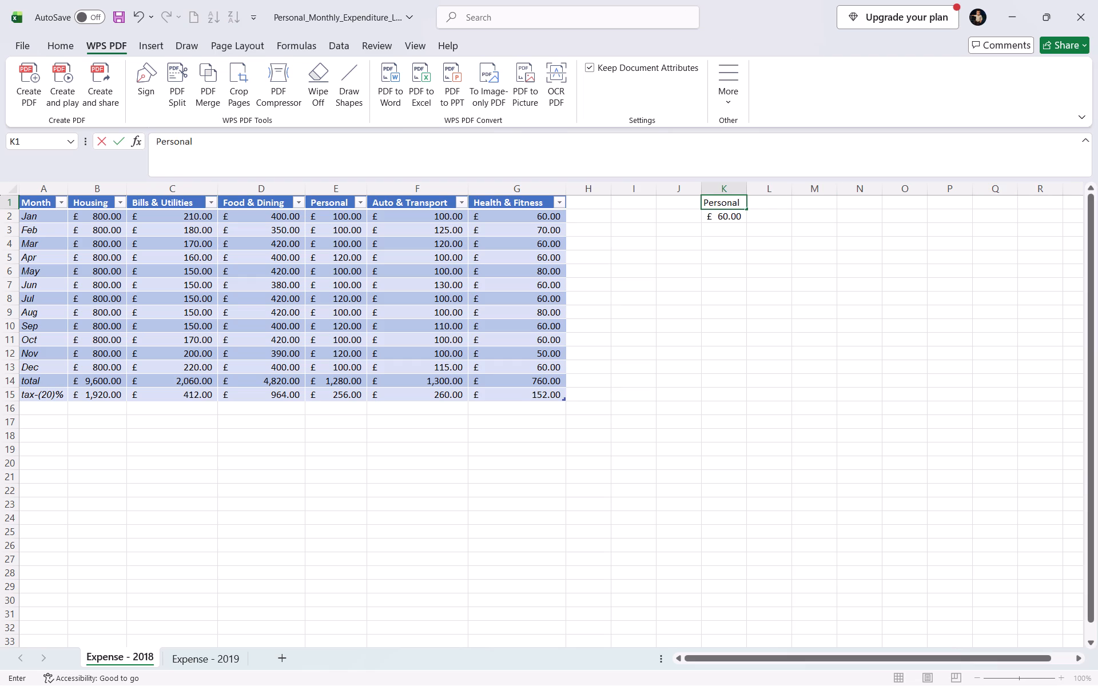
left_click(734, 217)
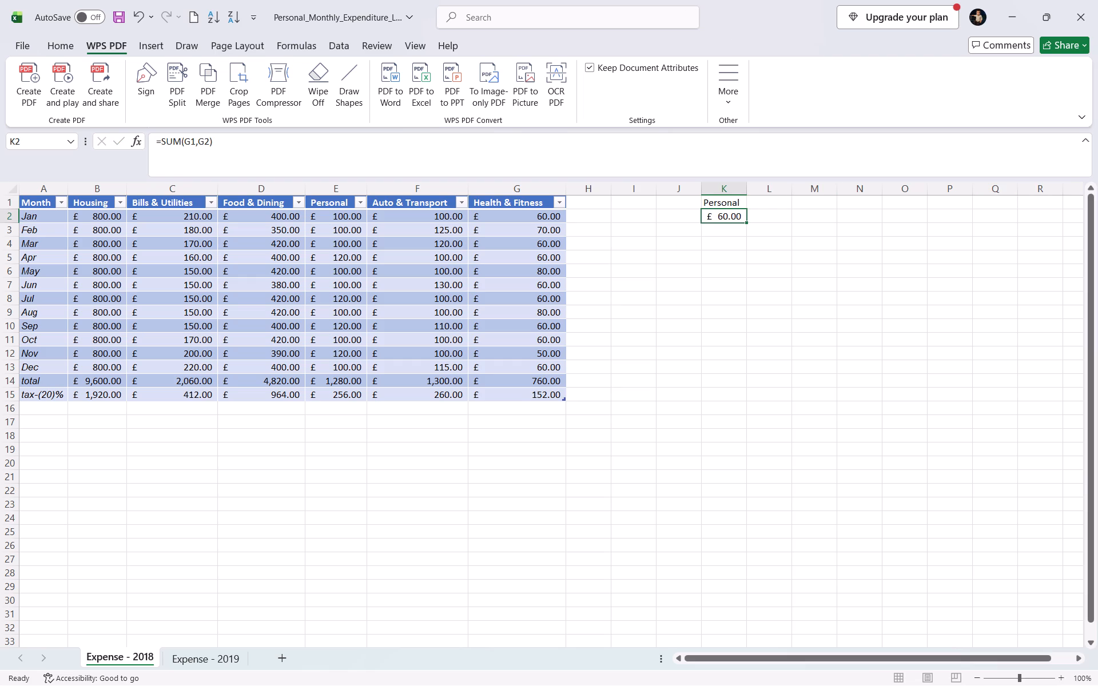
left_click(730, 204)
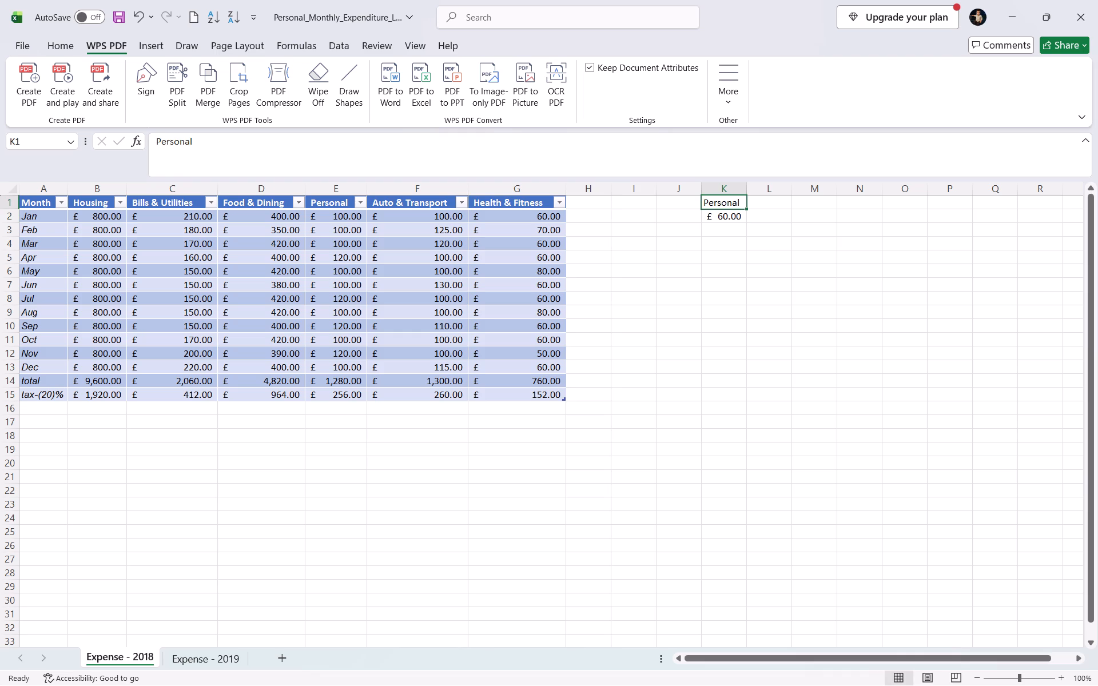
Fill the SUM formula in K2 down column K through row 15.
left_click(733, 222)
double_click(746, 222)
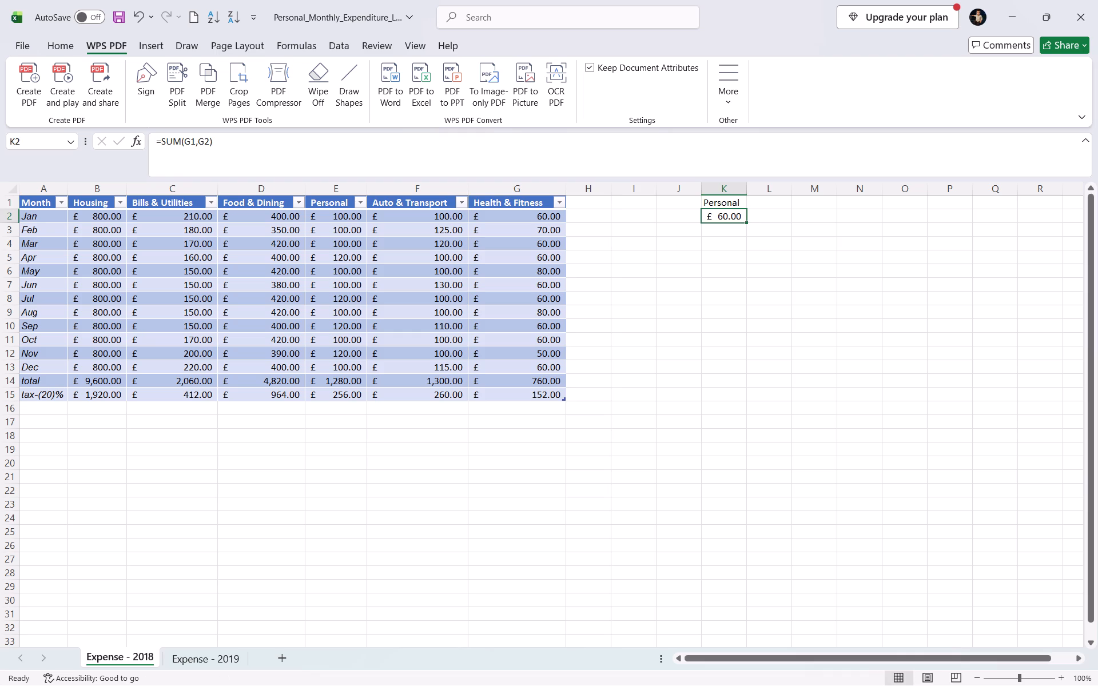
left_click_drag(746, 222, 750, 394)
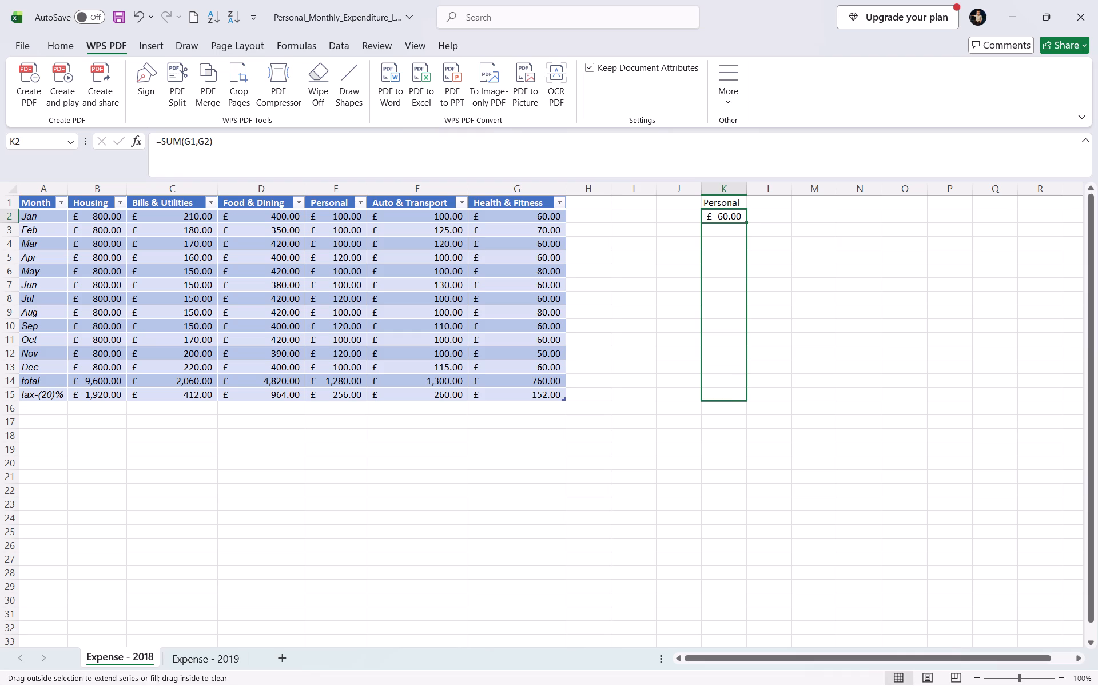
left_click_drag(750, 394, 750, 395)
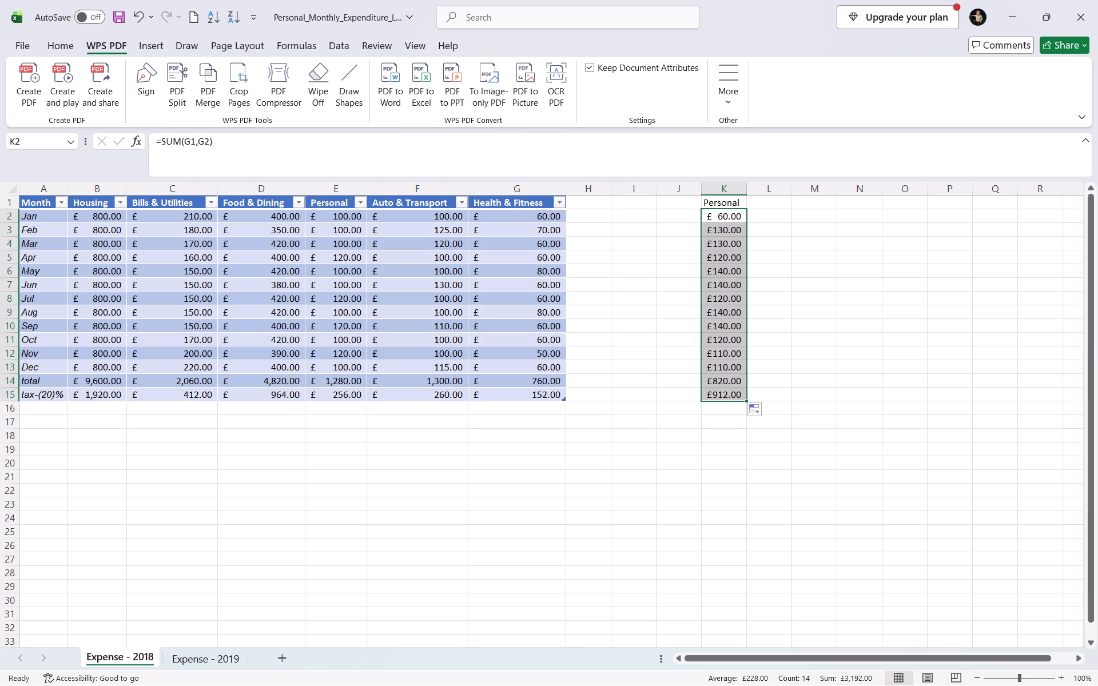
left_click(768, 281)
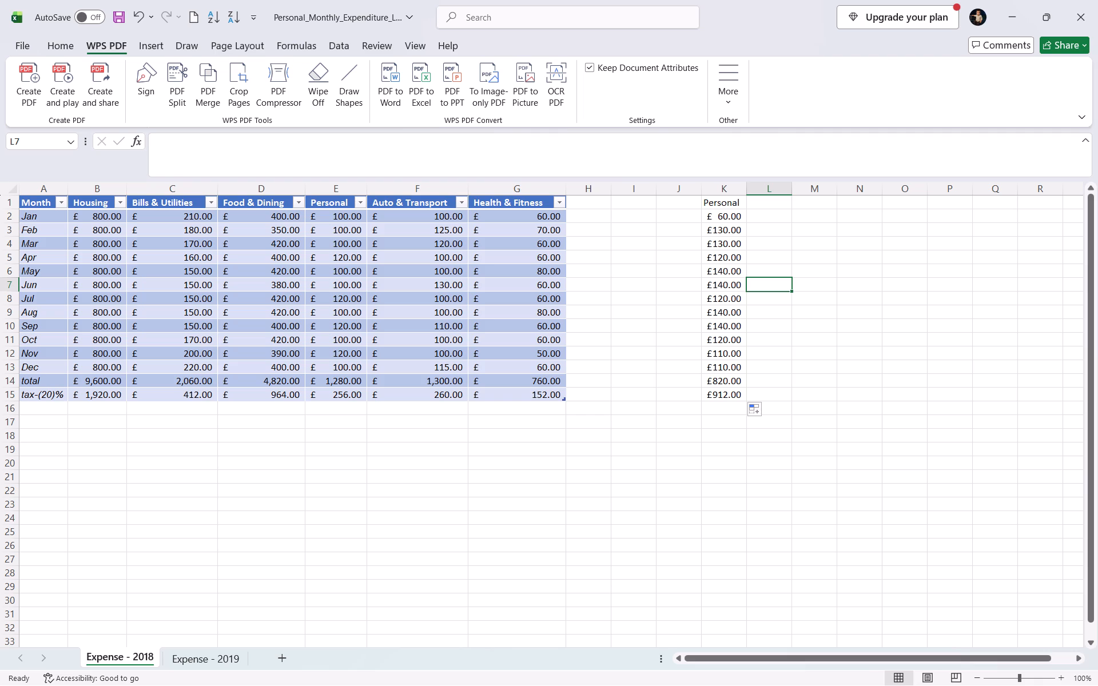
Examine the Health & Fitness values in G2 to G7 against the filled SUM formulas in column K.
left_click(722, 216)
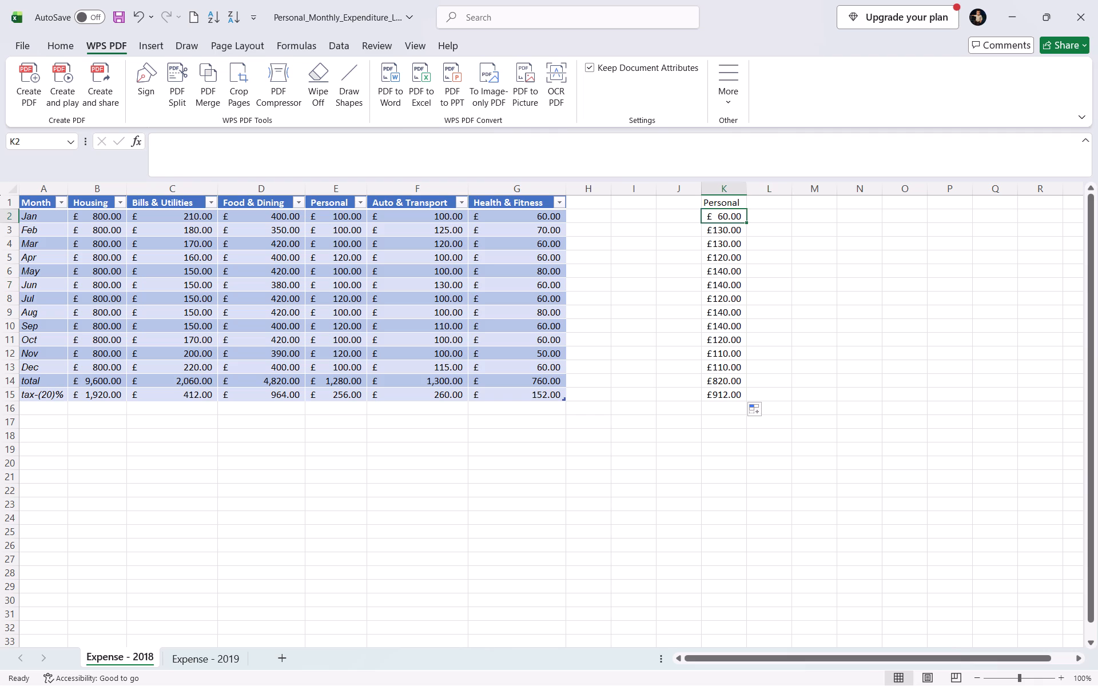
left_click(553, 233)
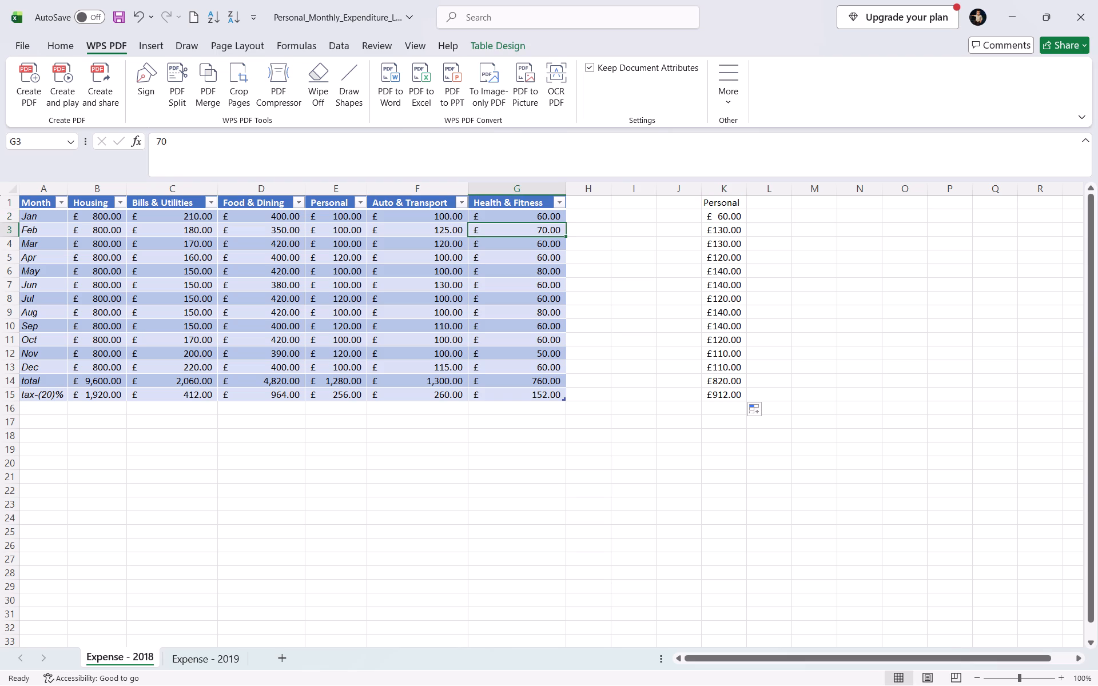
left_click(556, 258)
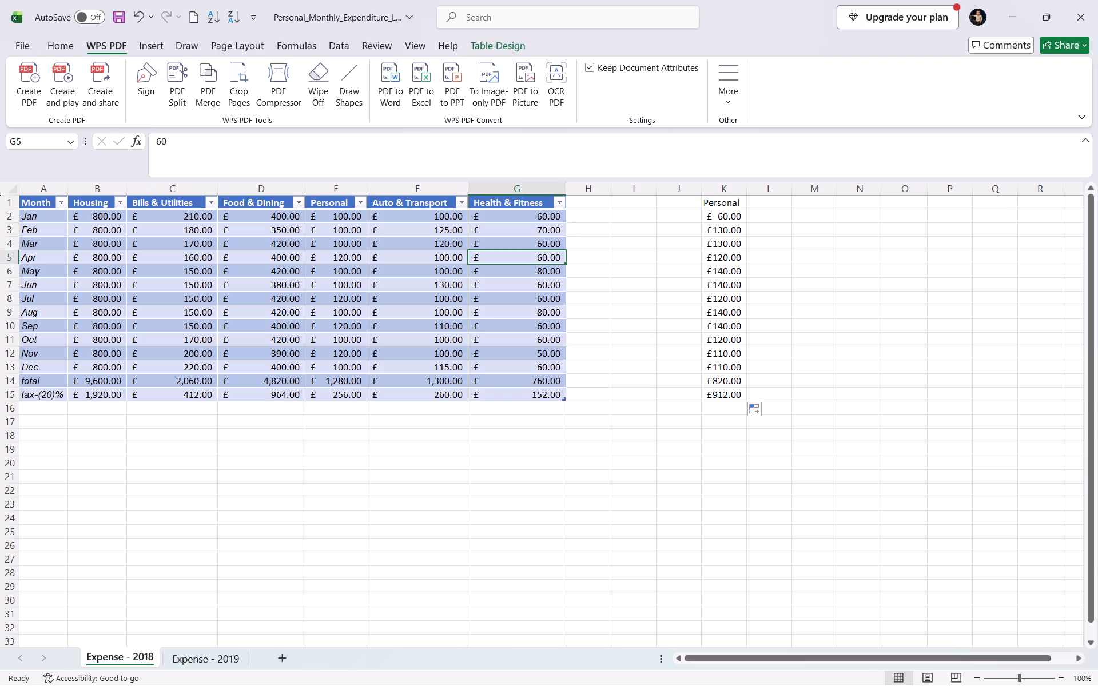
left_click(552, 246)
left_click(552, 276)
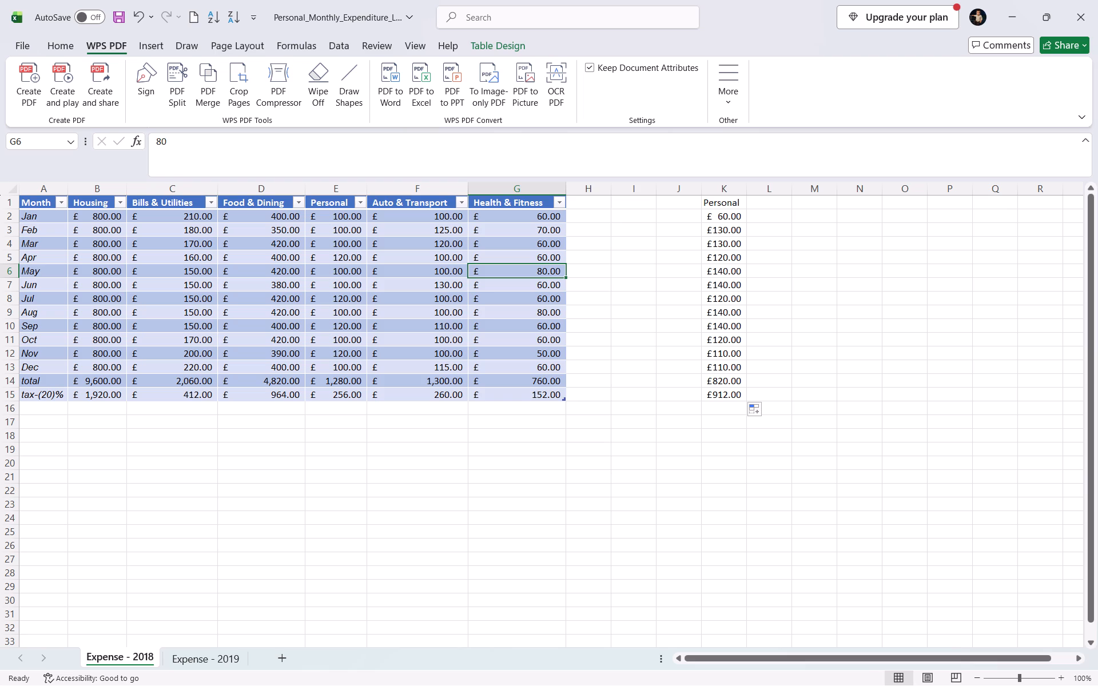
left_click(561, 287)
left_click(549, 233)
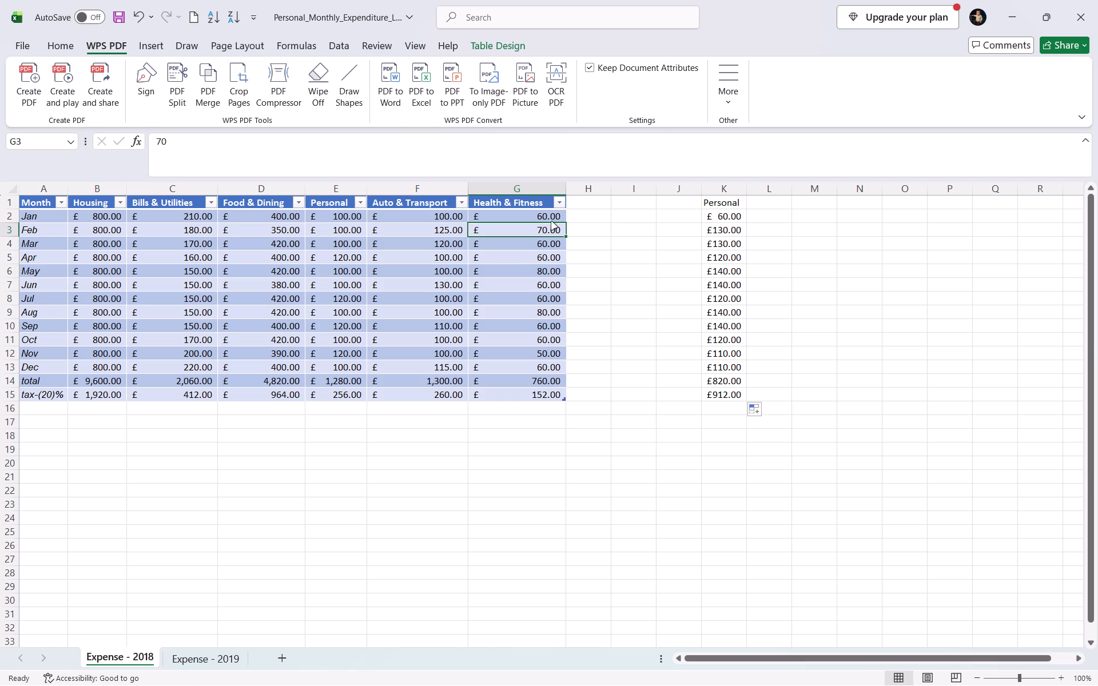
left_click(551, 221)
left_click(552, 216)
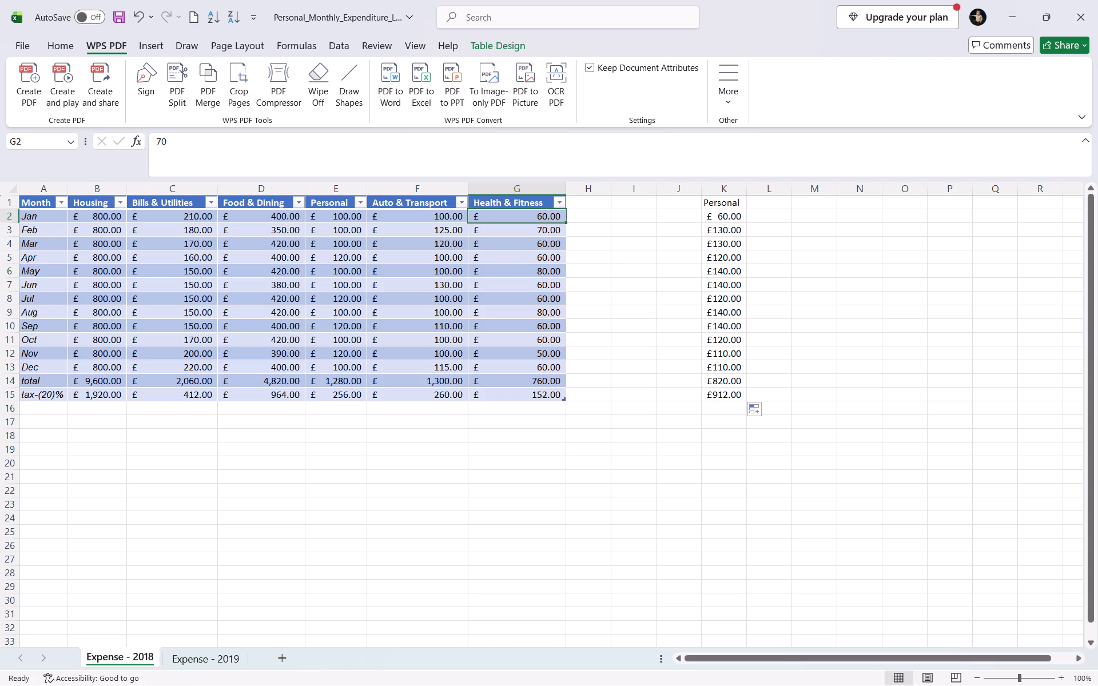
left_click(559, 232)
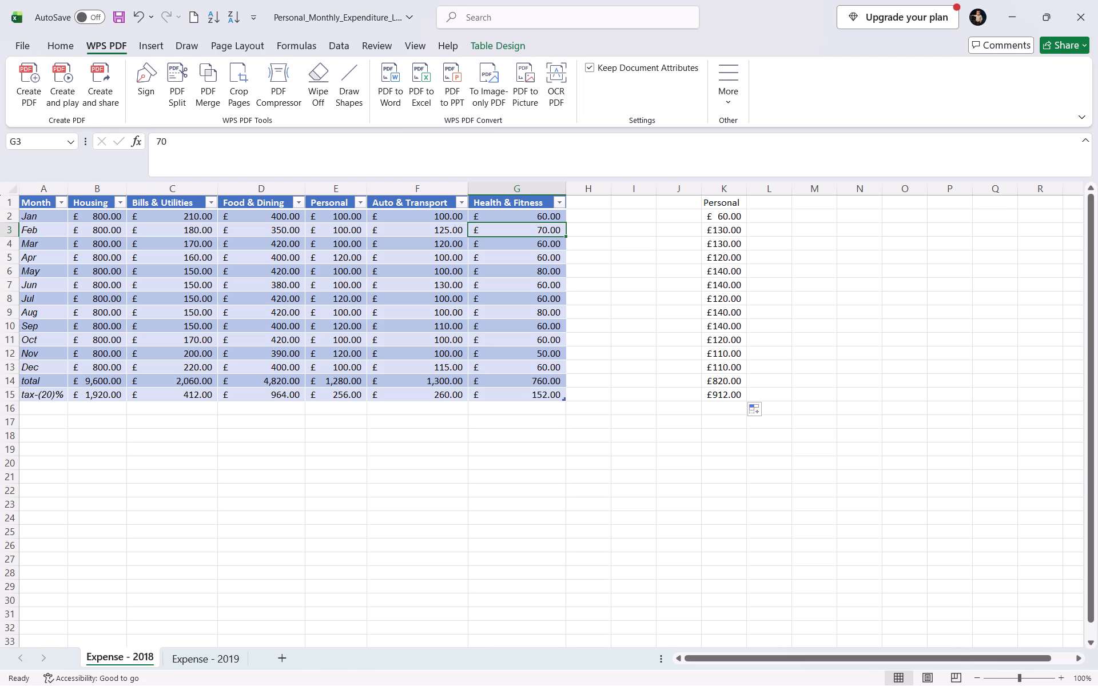
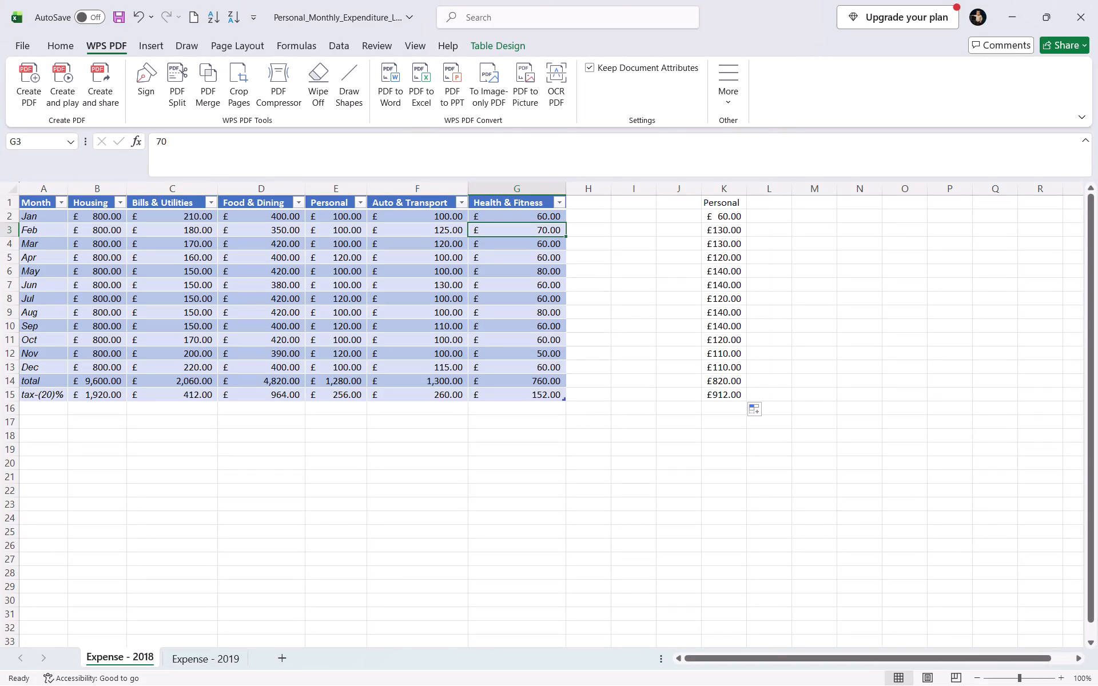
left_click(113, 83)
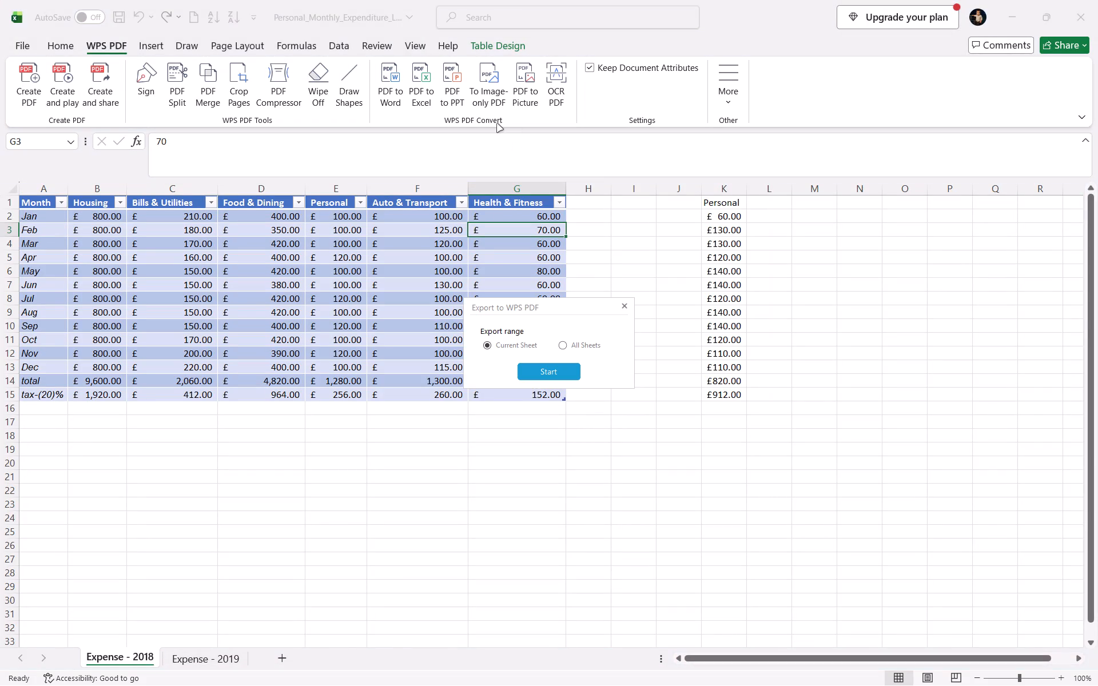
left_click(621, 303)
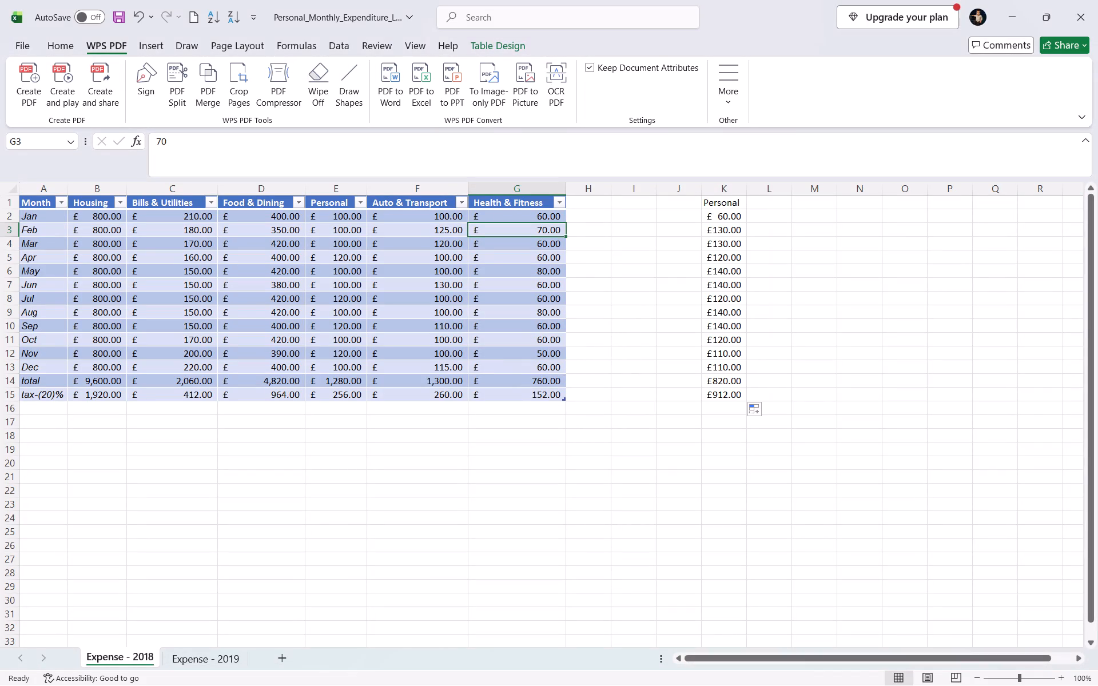
Enter the header income in cell L1, beside the Personal header.
left_click(771, 200)
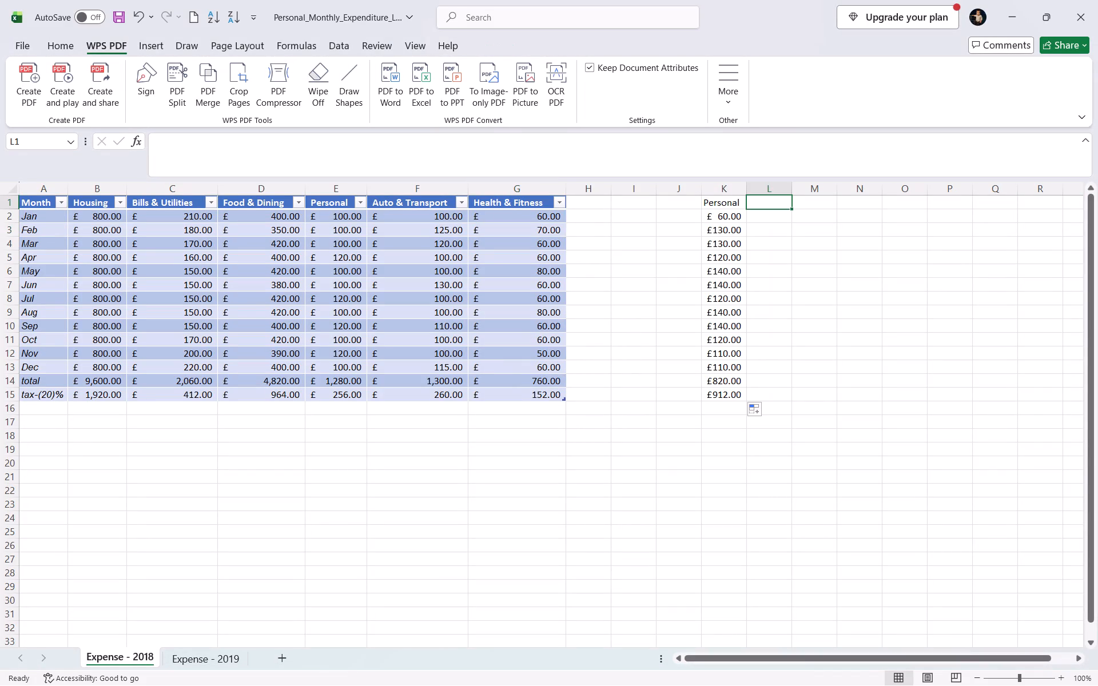
type("income")
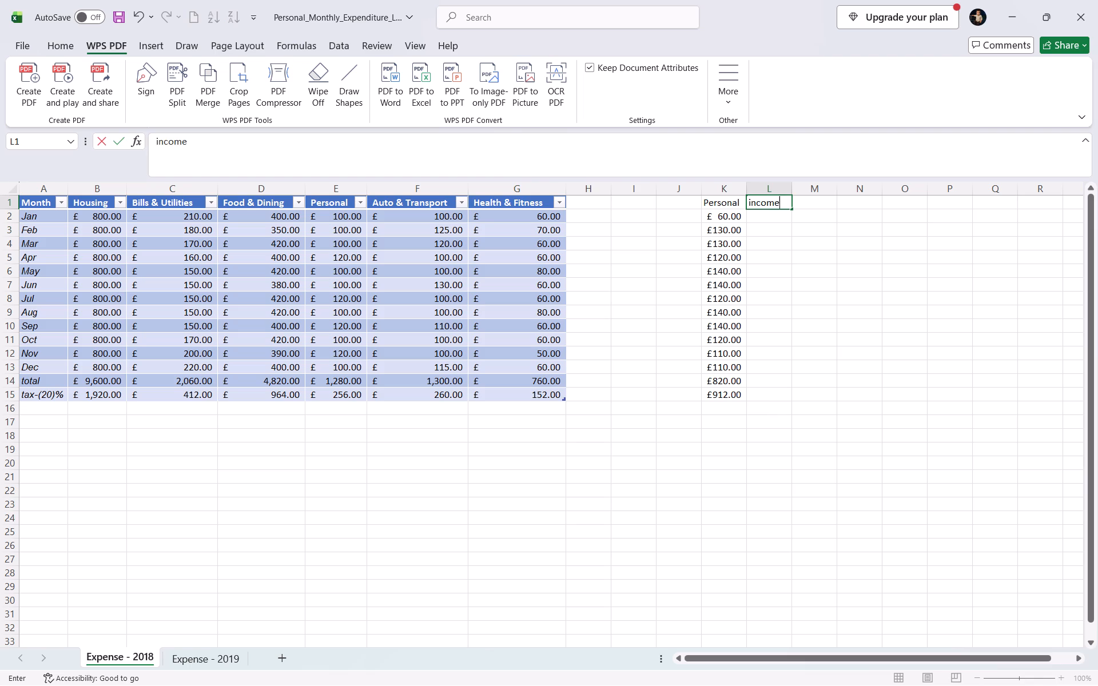
key("Return")
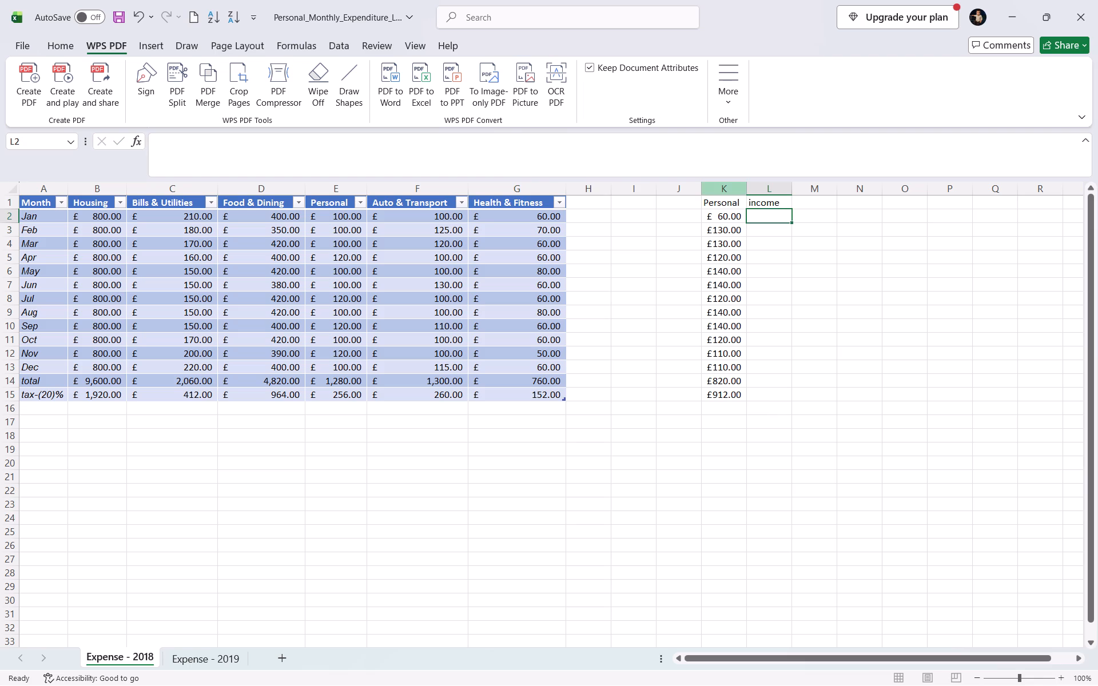
Enter the formula =SUM($B$1,$C$1) with absolute references in cell L2, under the income header.
left_click(761, 216)
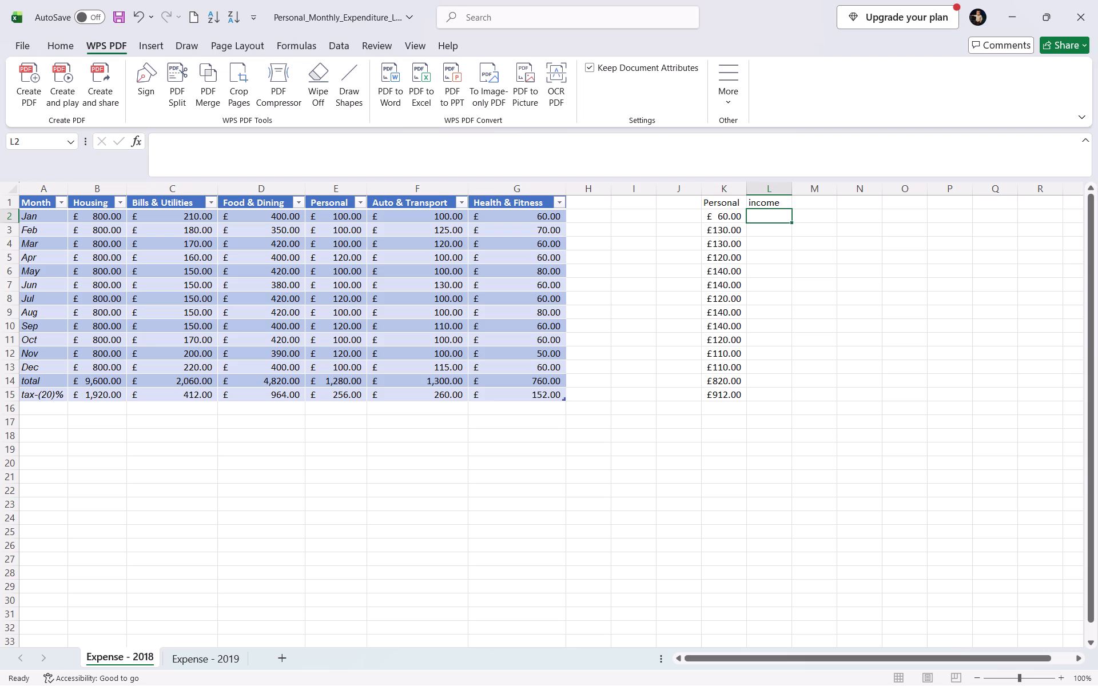
key("equal")
type("sum()")
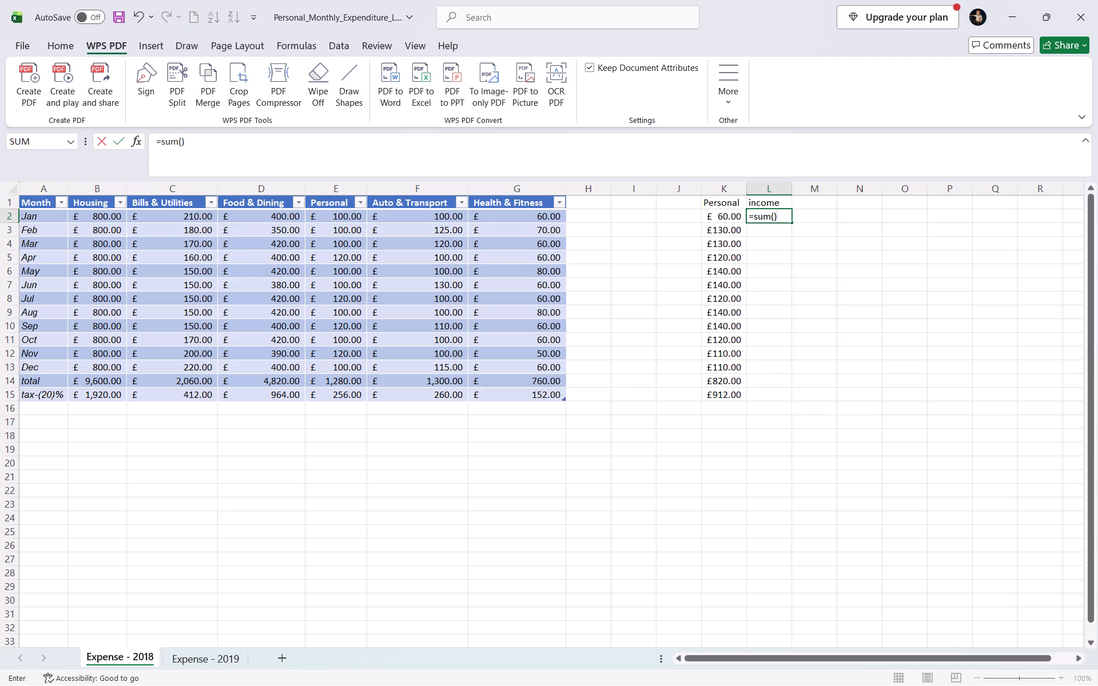
key("Left")
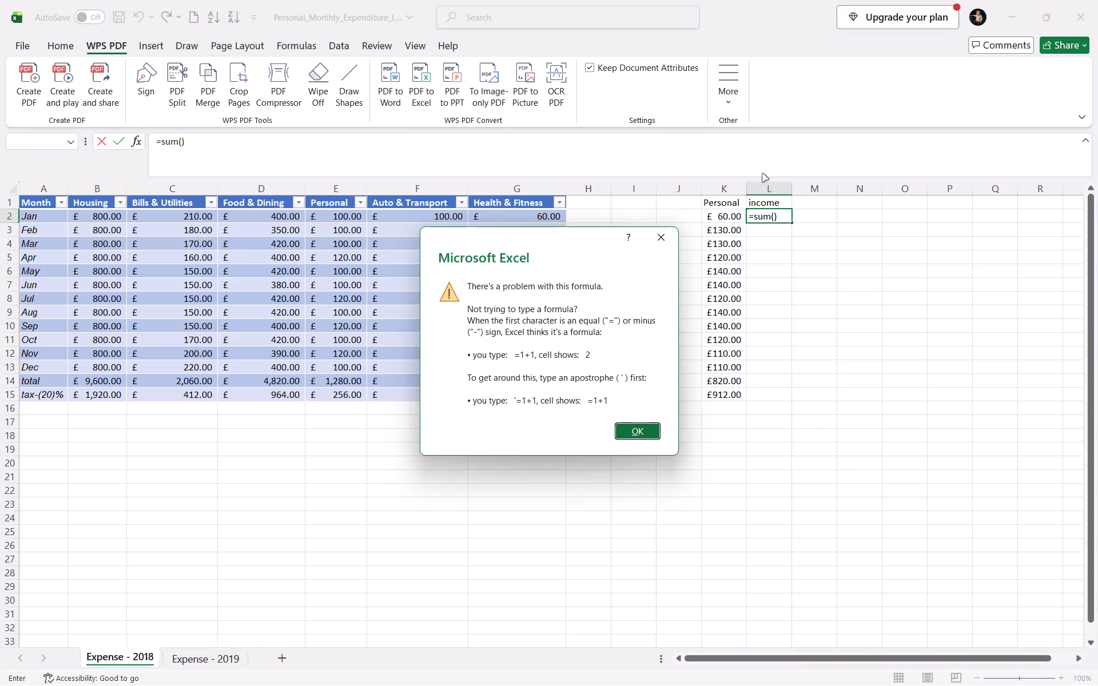
left_click(647, 246)
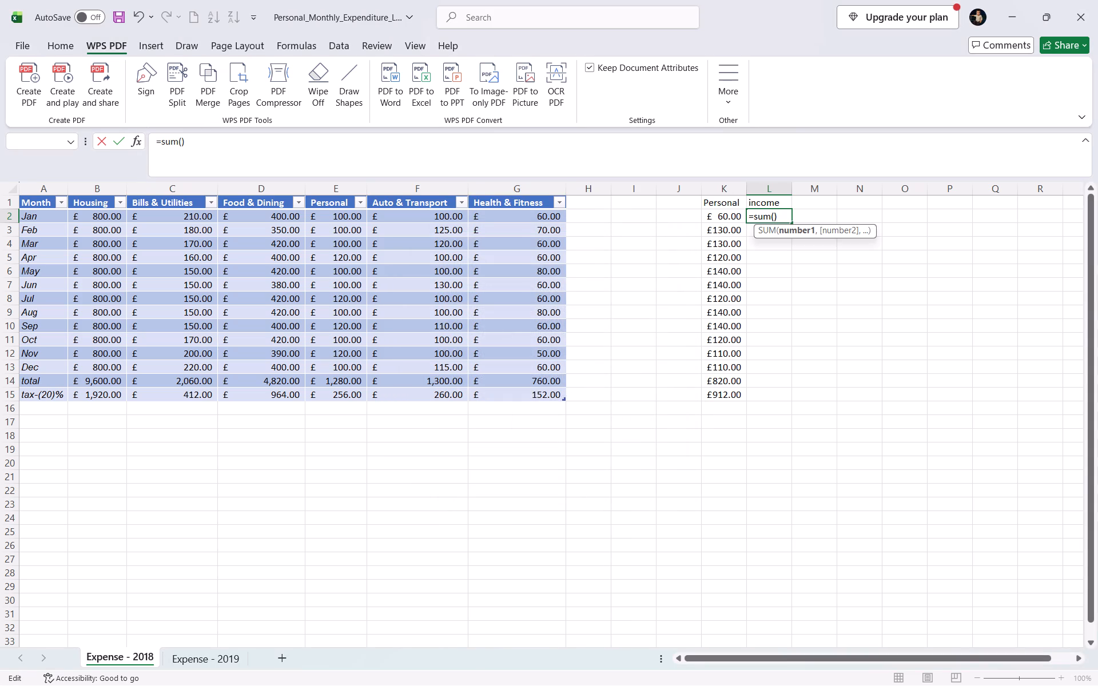
left_click_drag(181, 141, 189, 141)
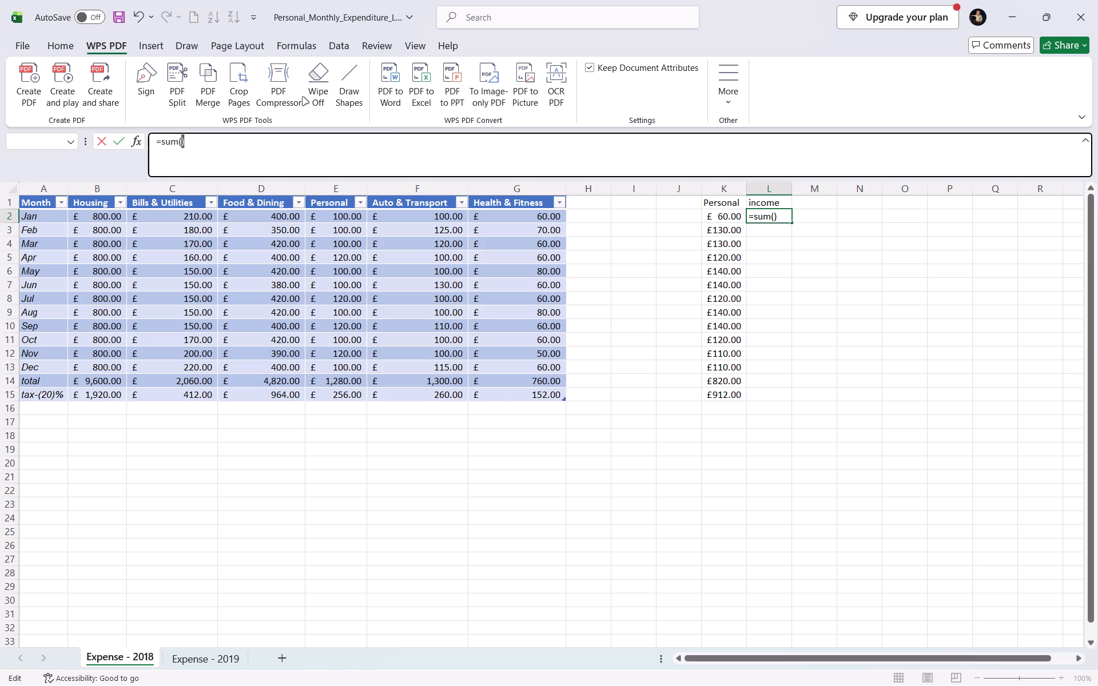
key("Left")
key("Right")
key("Up")
key("Right")
key("Right")
key("Right")
key("Right")
key("Right")
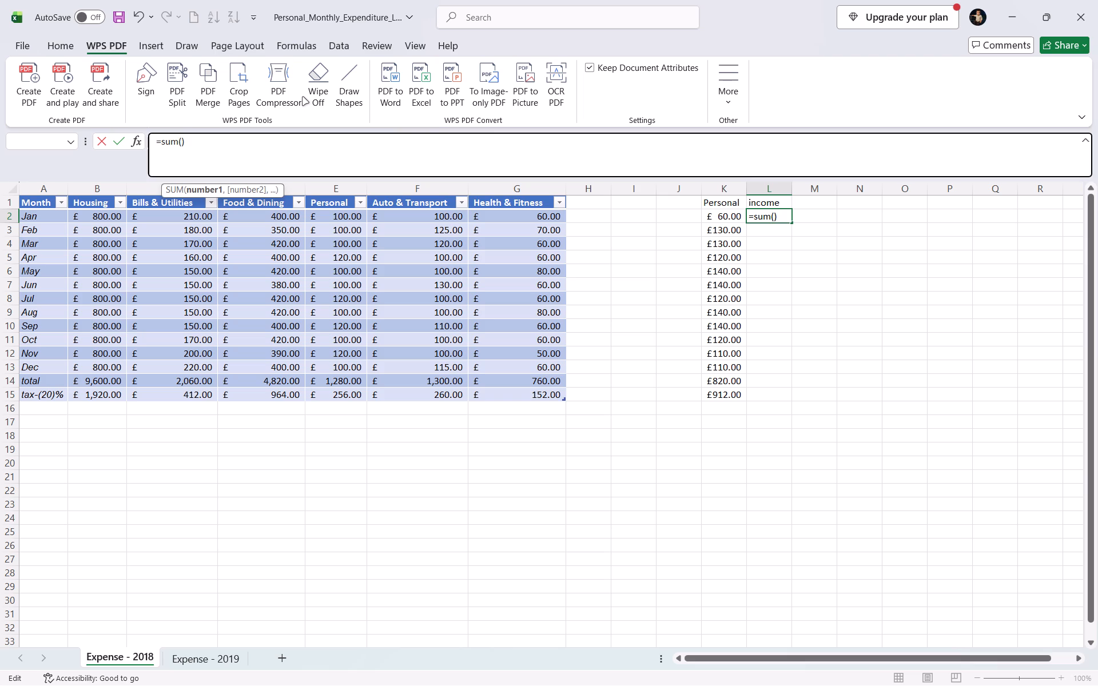
key("shift+dollar")
key("shift+d")
key("BackSpace")
key("shift+b")
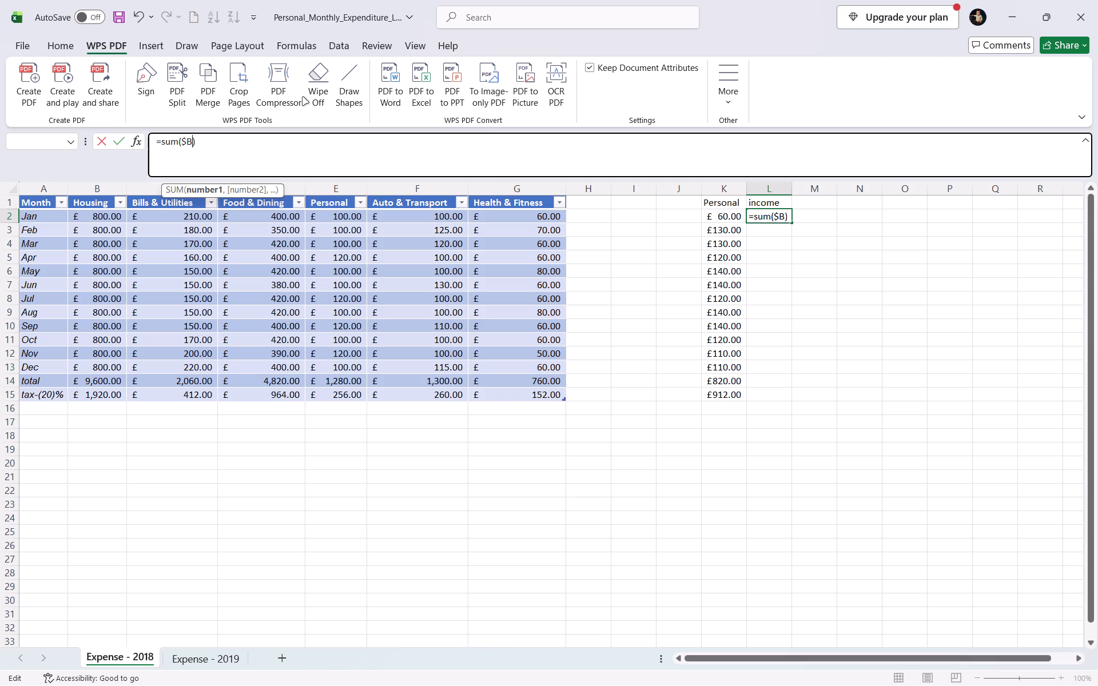
key("shift+dollar")
key("1")
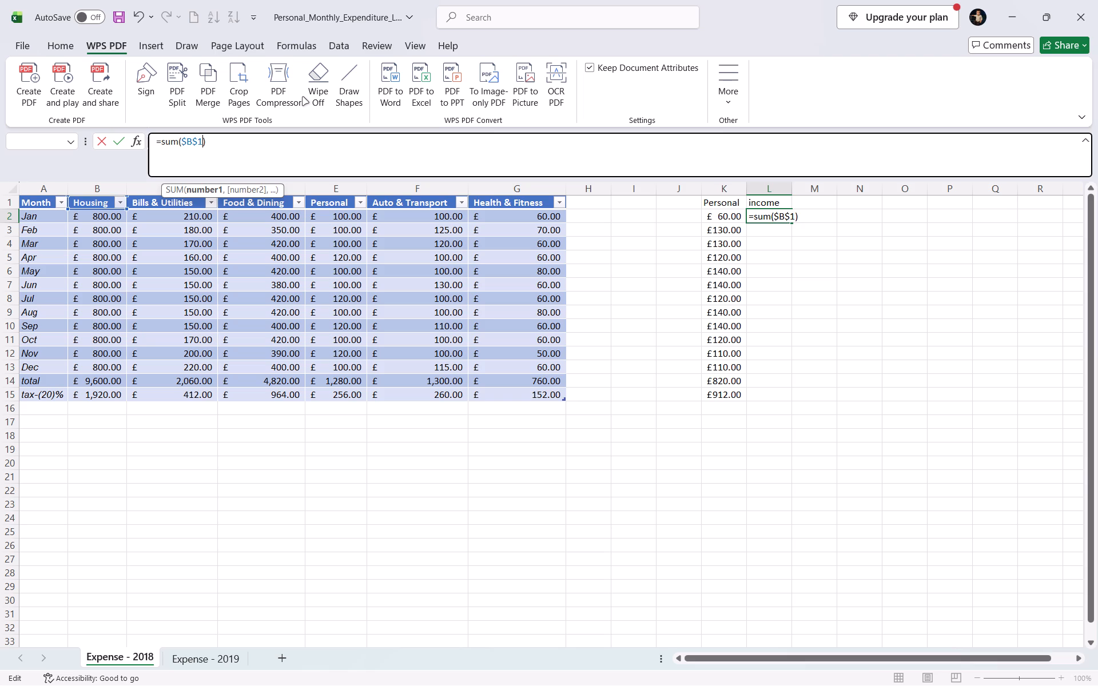
key("comma")
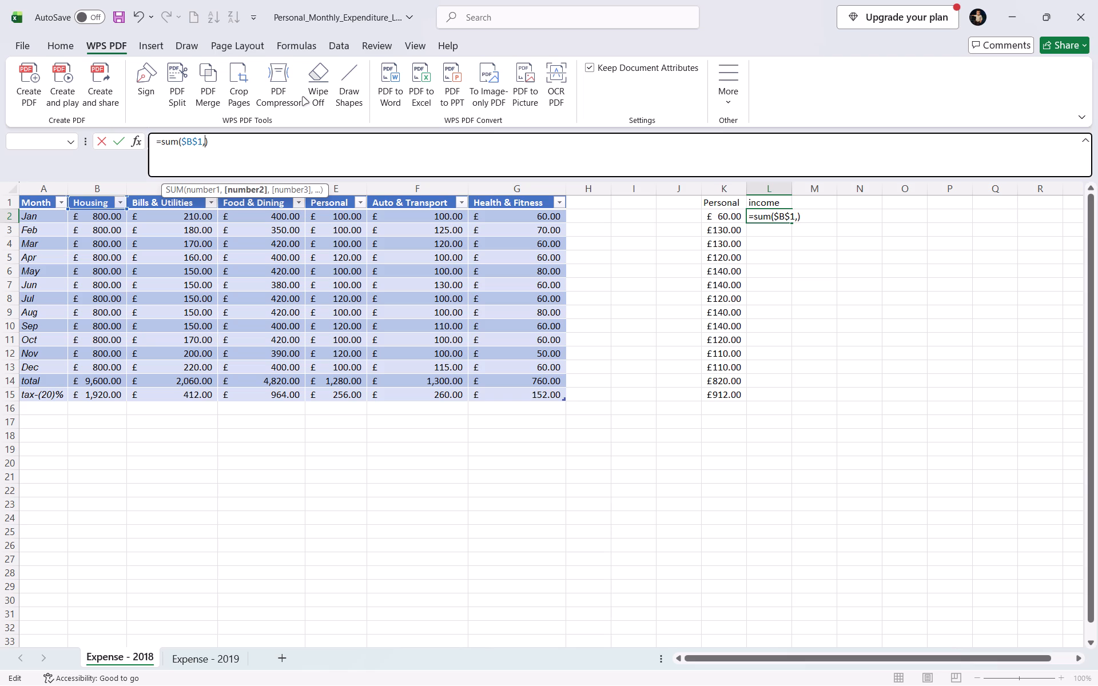
key("shift+dollar")
key("shift+c")
key("shift+dollar")
key("1")
key("Return")
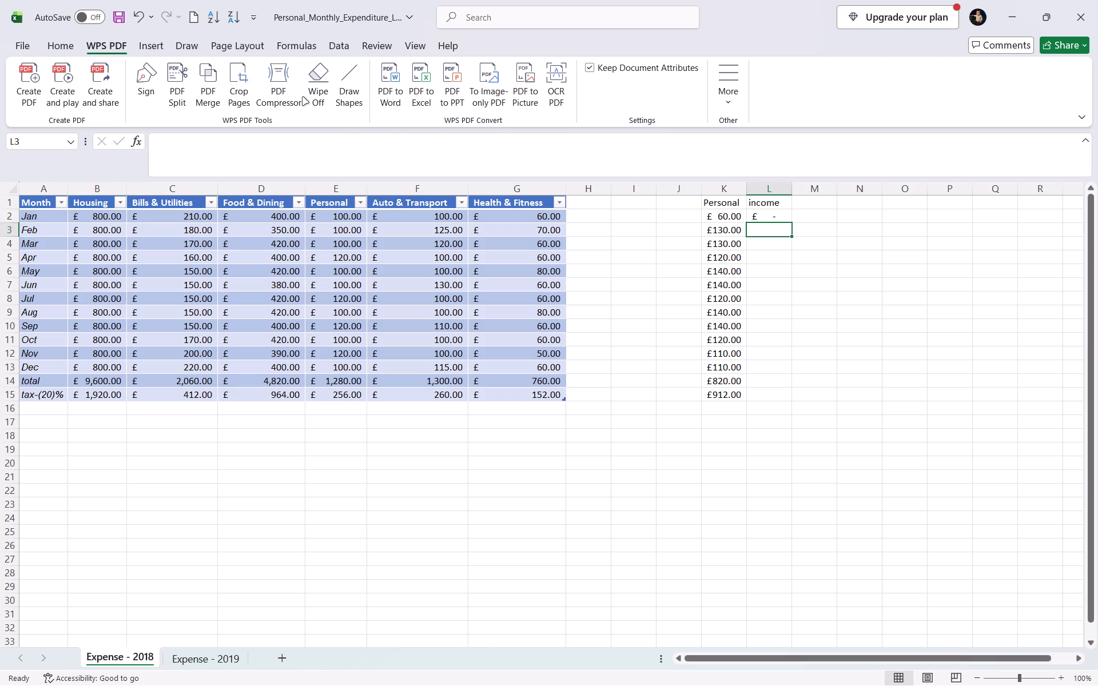
Change the second reference in the L2 formula to $B$2 so it reads =SUM($B$1,$B$2).
left_click(774, 218)
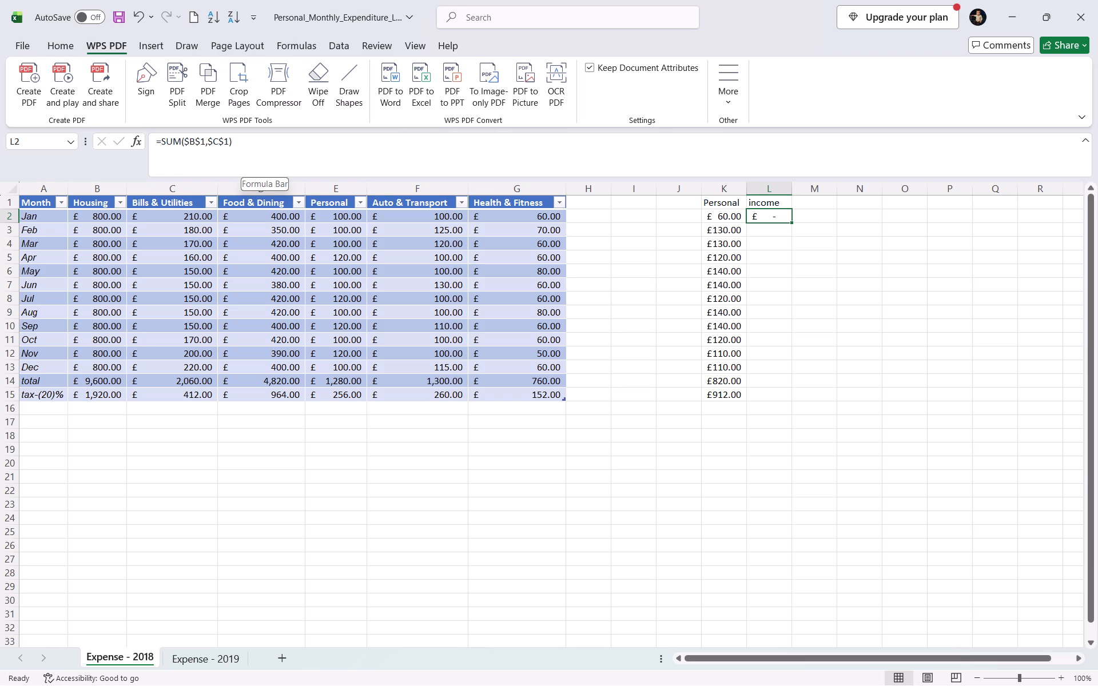
left_click(219, 135)
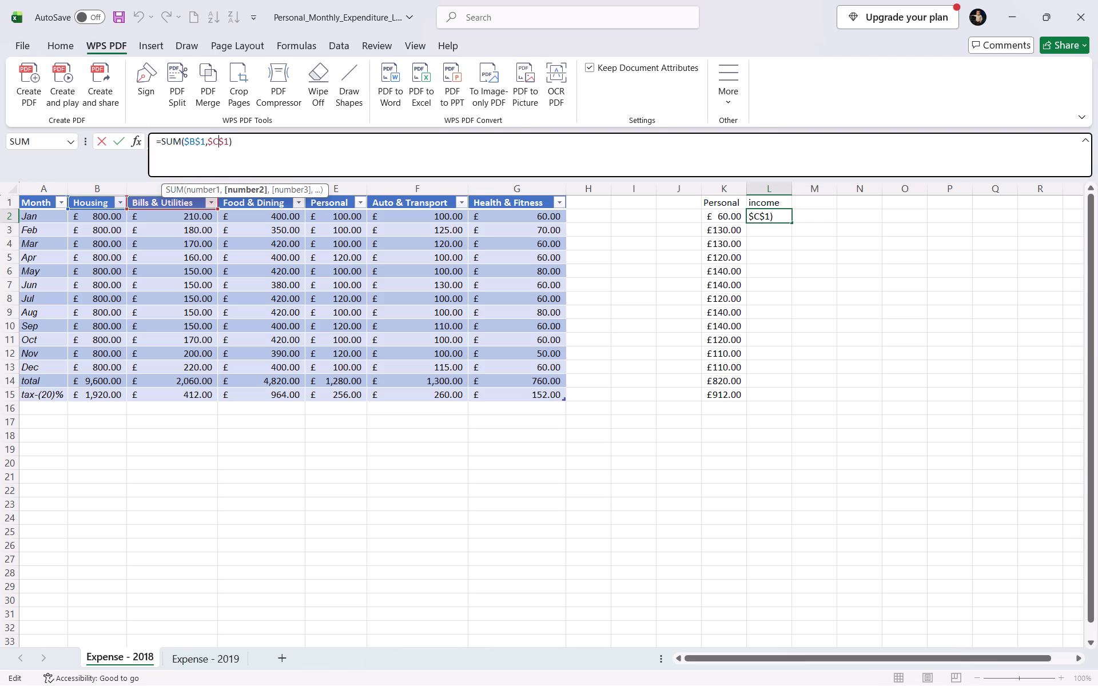
key("BackSpace")
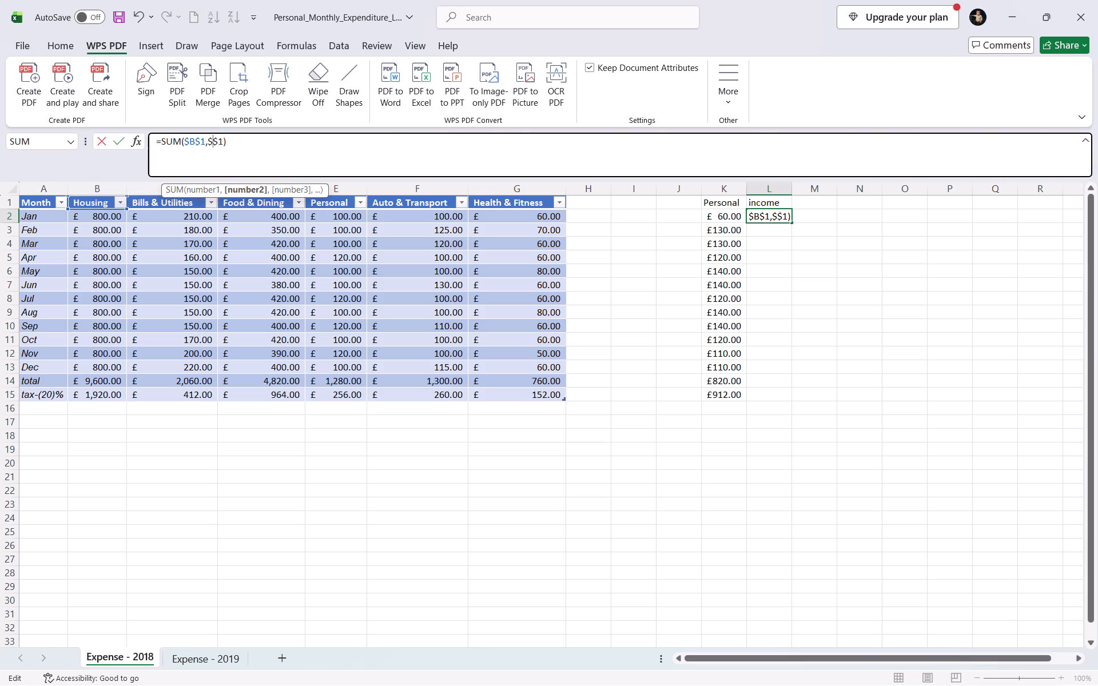
key("shift+b")
key("Right")
key("Right")
key("BackSpace")
key("2")
key("Return")
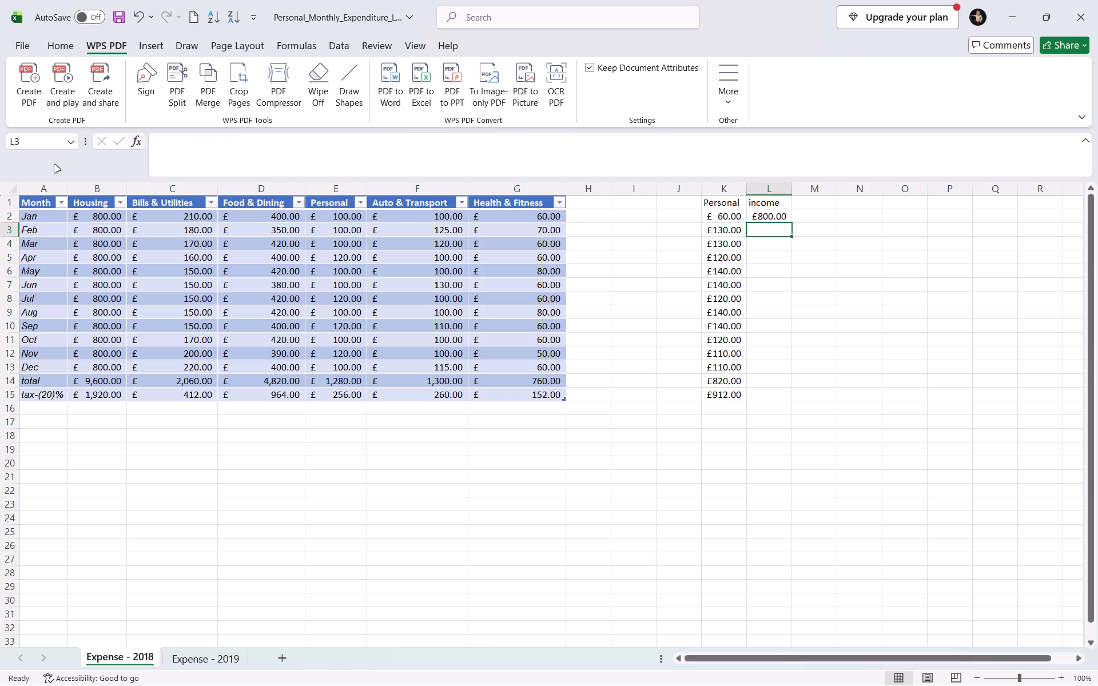
Switch both references in the L2 formula to column C so it reads =SUM($C$1,$C$2).
left_click(784, 216)
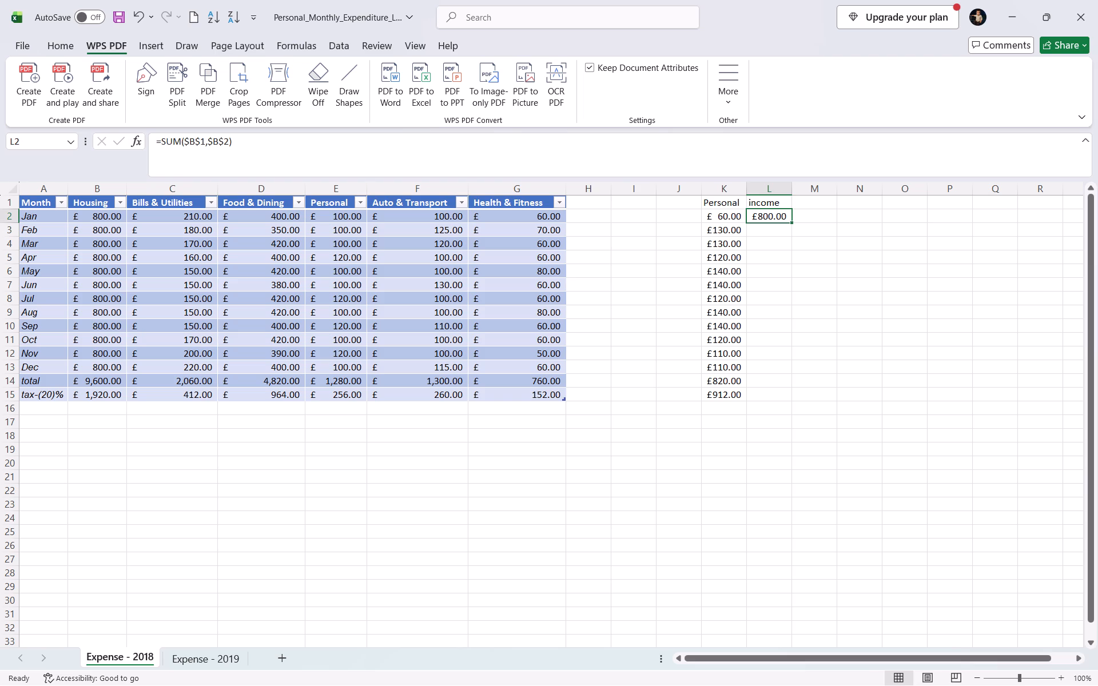
left_click(197, 141)
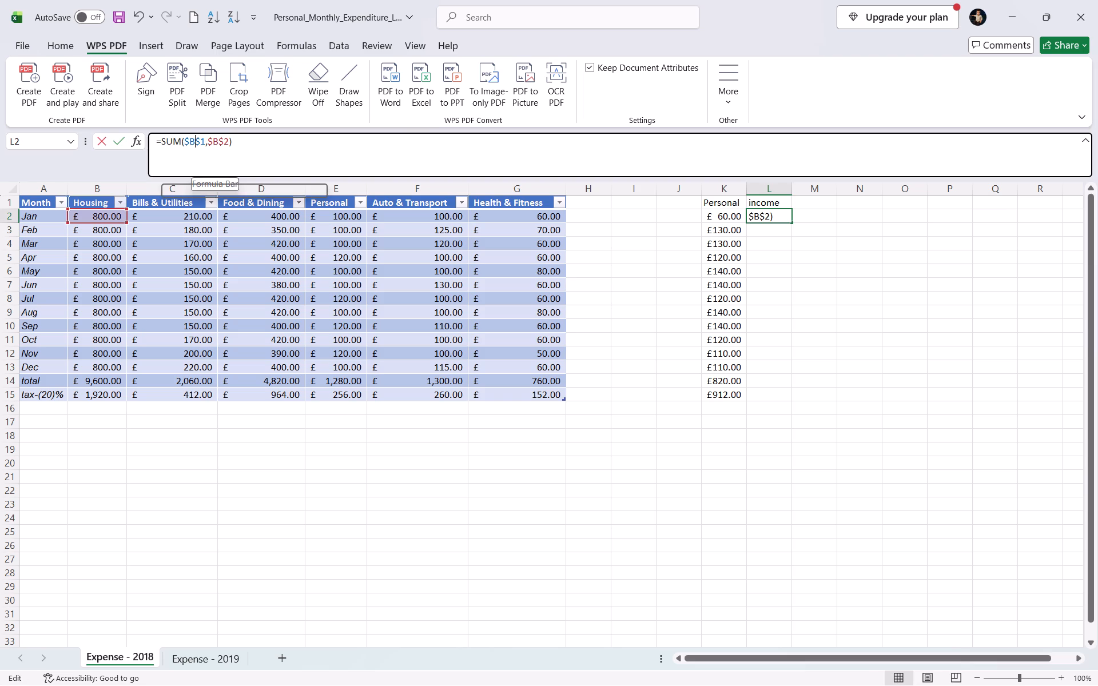
key("BackSpace")
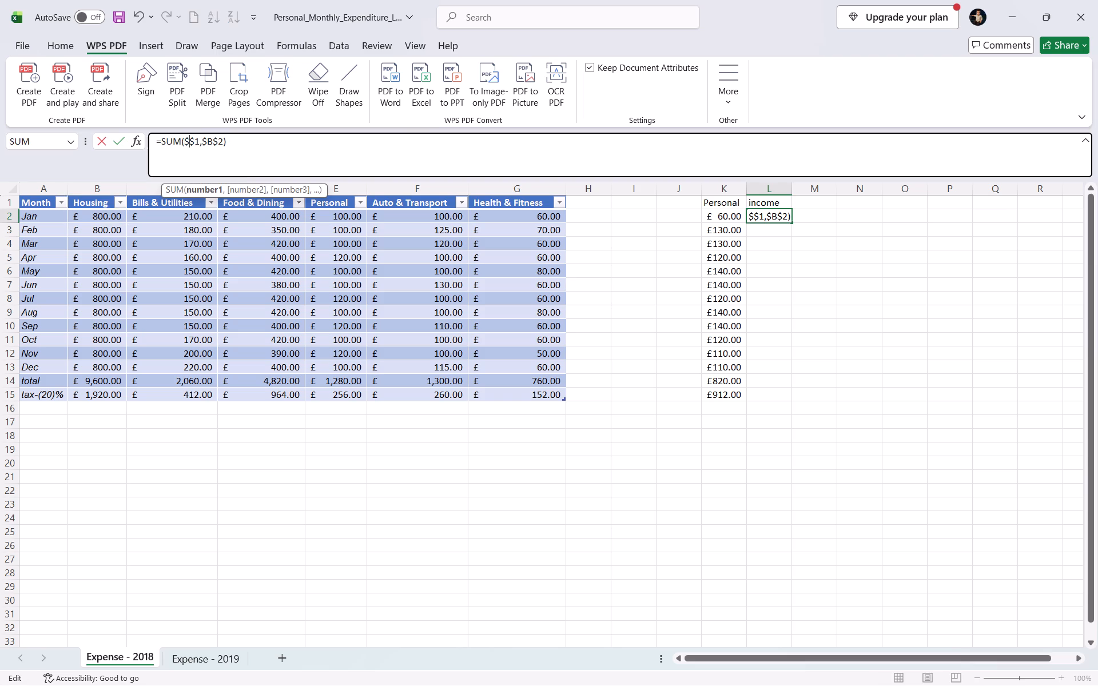
key("c")
key("Right")
key("Right")
key("Right")
key("Right")
key("Right")
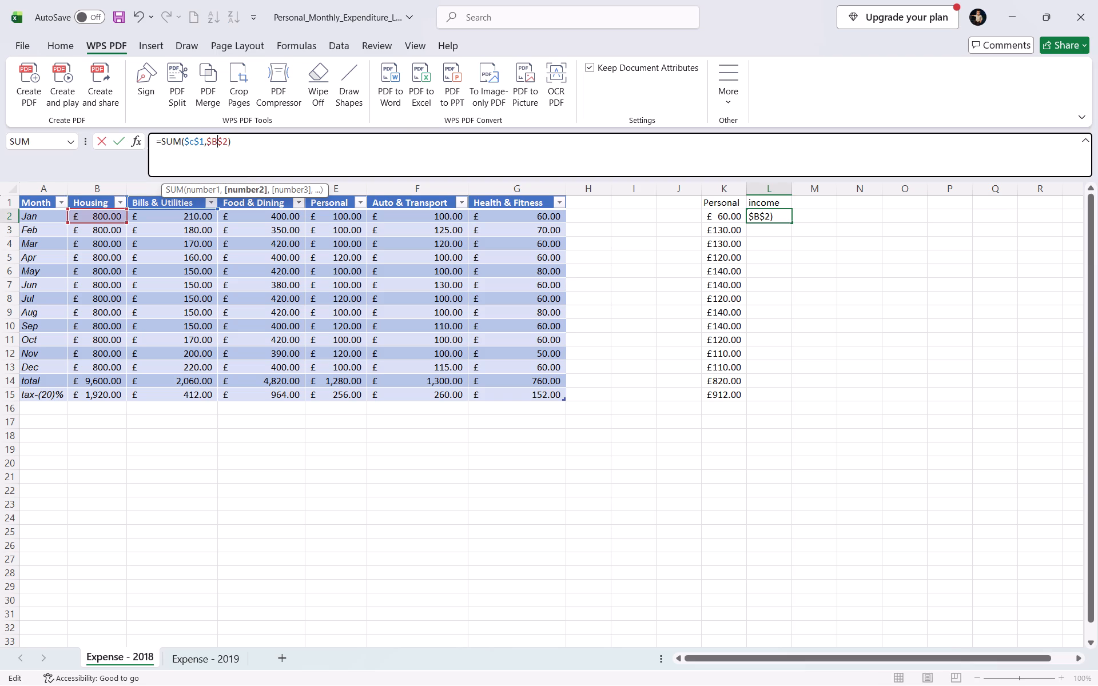
key("BackSpace")
key("c")
key("Return")
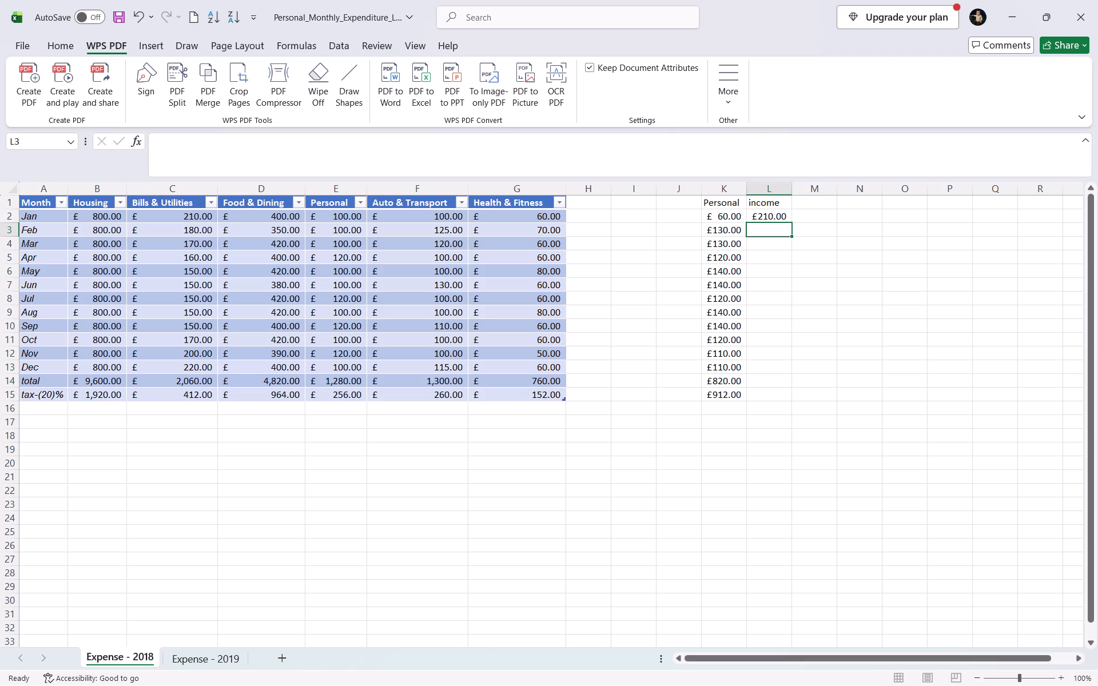
left_click(770, 215)
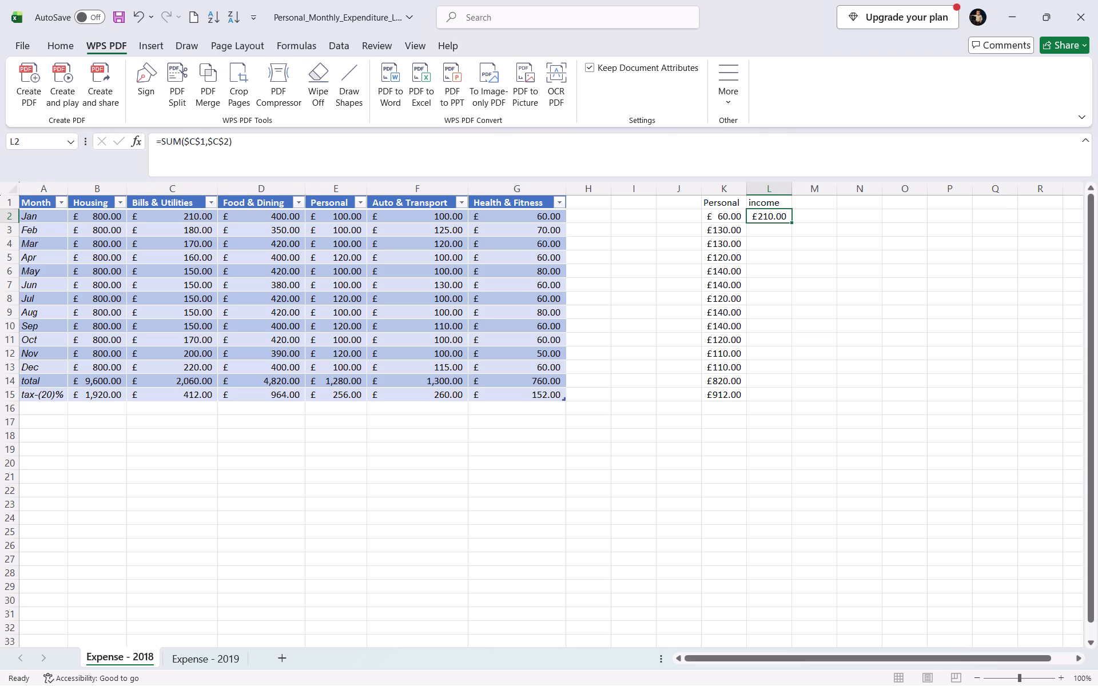
Fill the L2 formula down the income column through row 15.
double_click(791, 221)
left_click(683, 370)
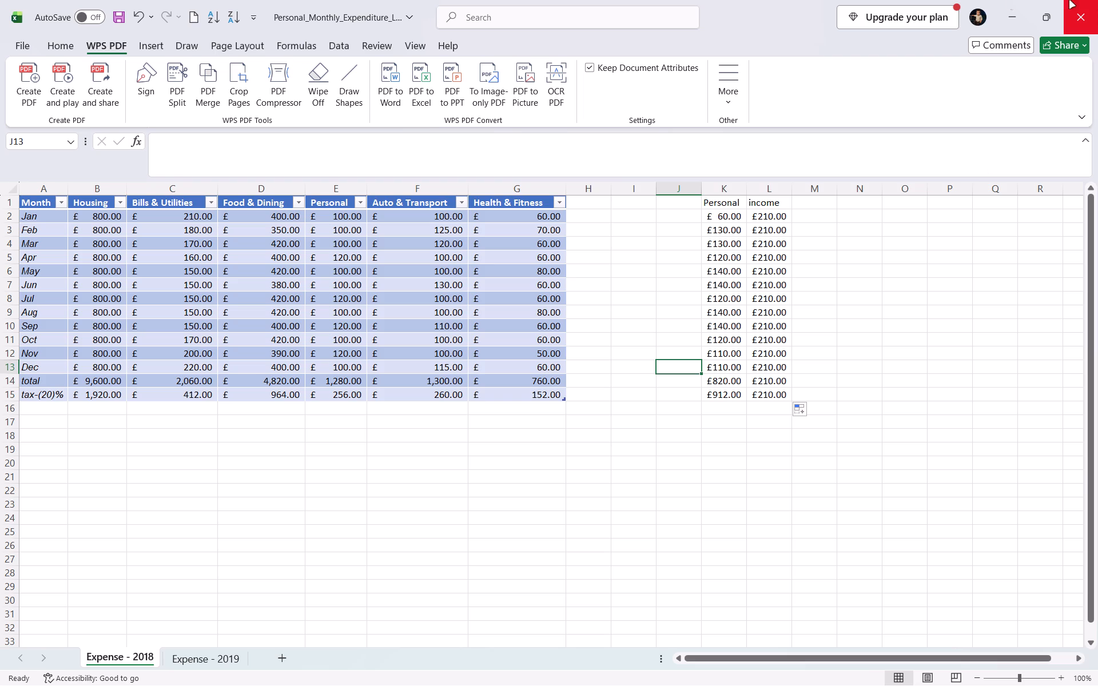
Enter the header hloih in cell M1, beside the income header.
left_click(827, 203)
type("hloih")
key("Return")
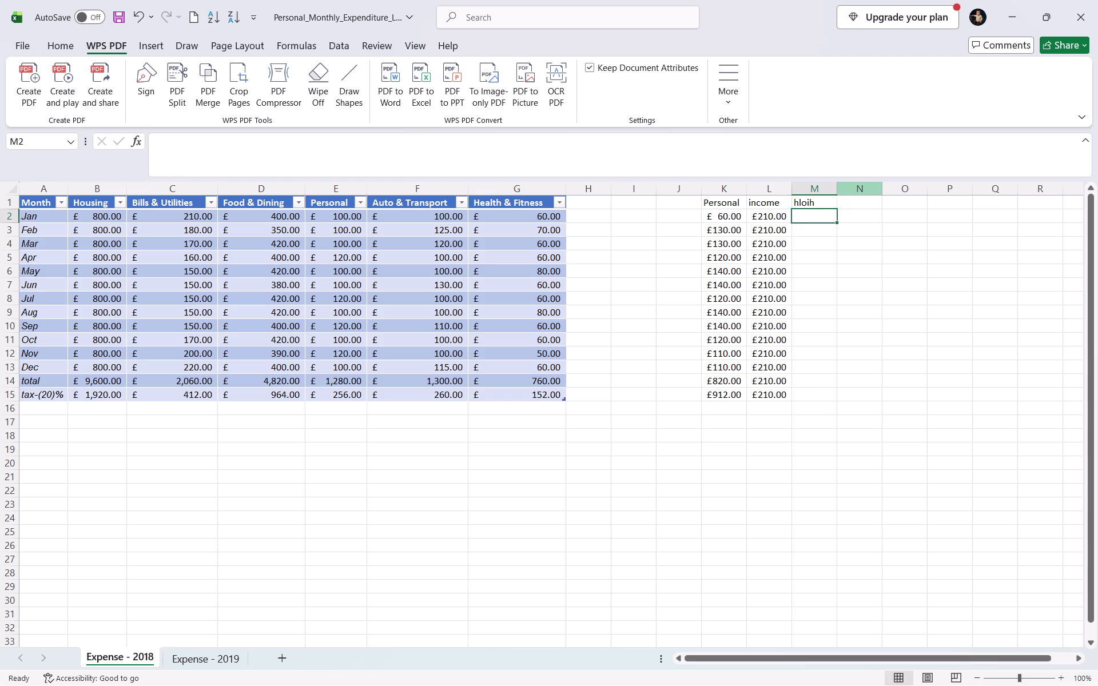
Enter the mixed reference D$1 as plain text in cell M2, under the hloih header.
key("shift+dollar")
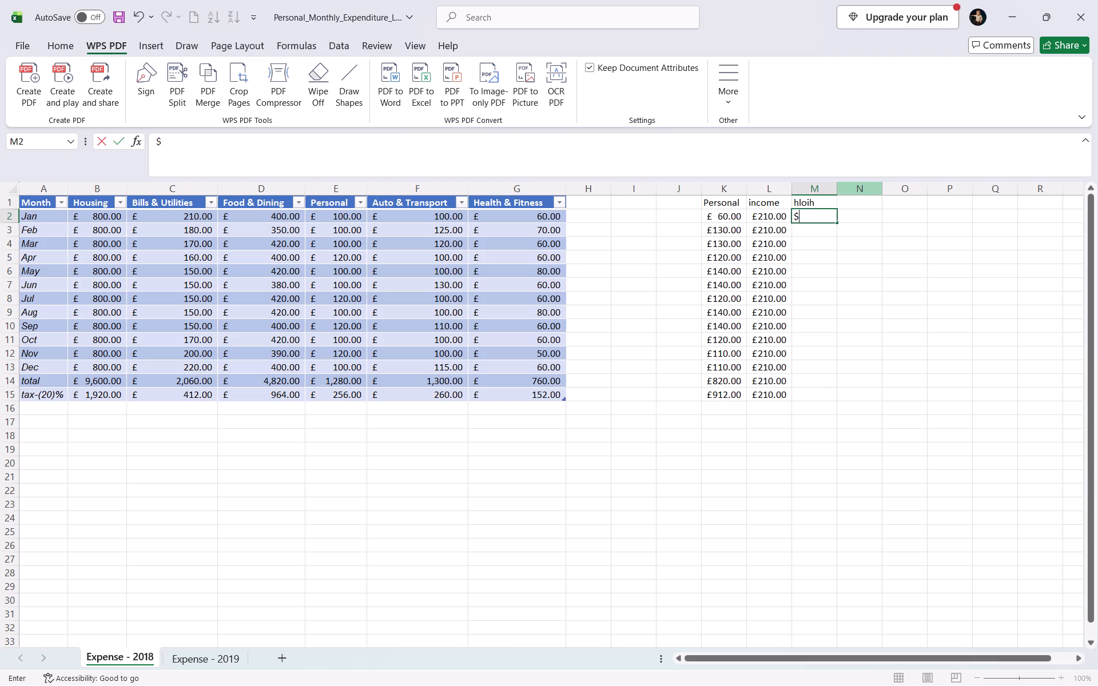
key("BackSpace")
key("shift+d")
key("shift+dollar")
key("1")
key("Left")
key("Left")
key("Left")
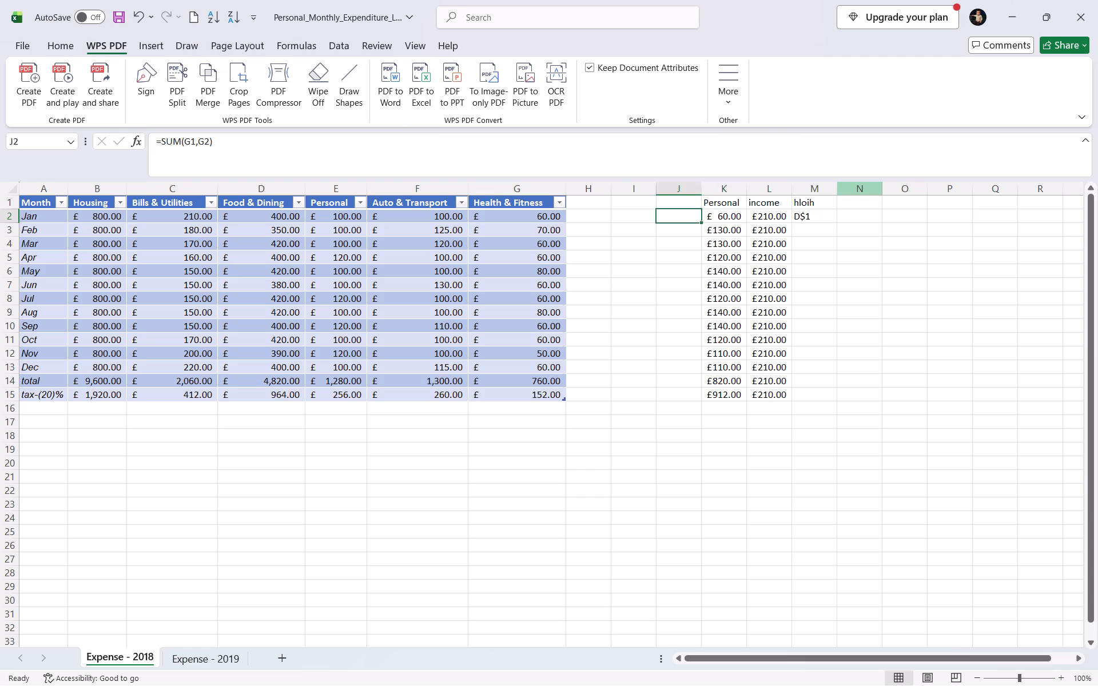
key("Right")
key("Right")
key("Right")
key("Return")
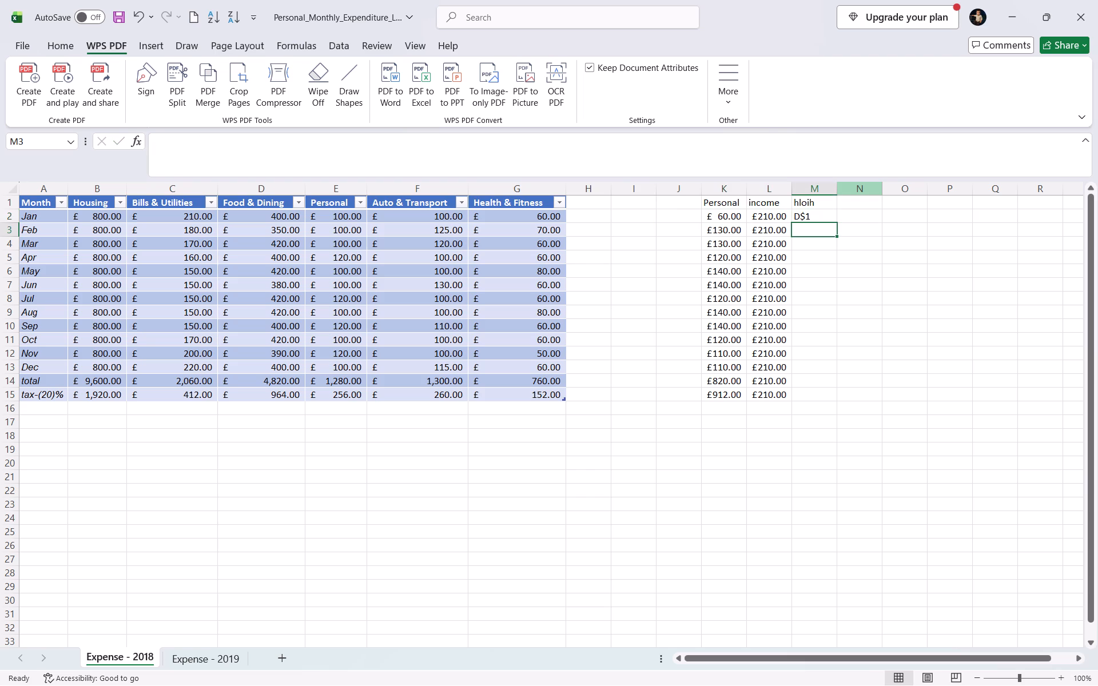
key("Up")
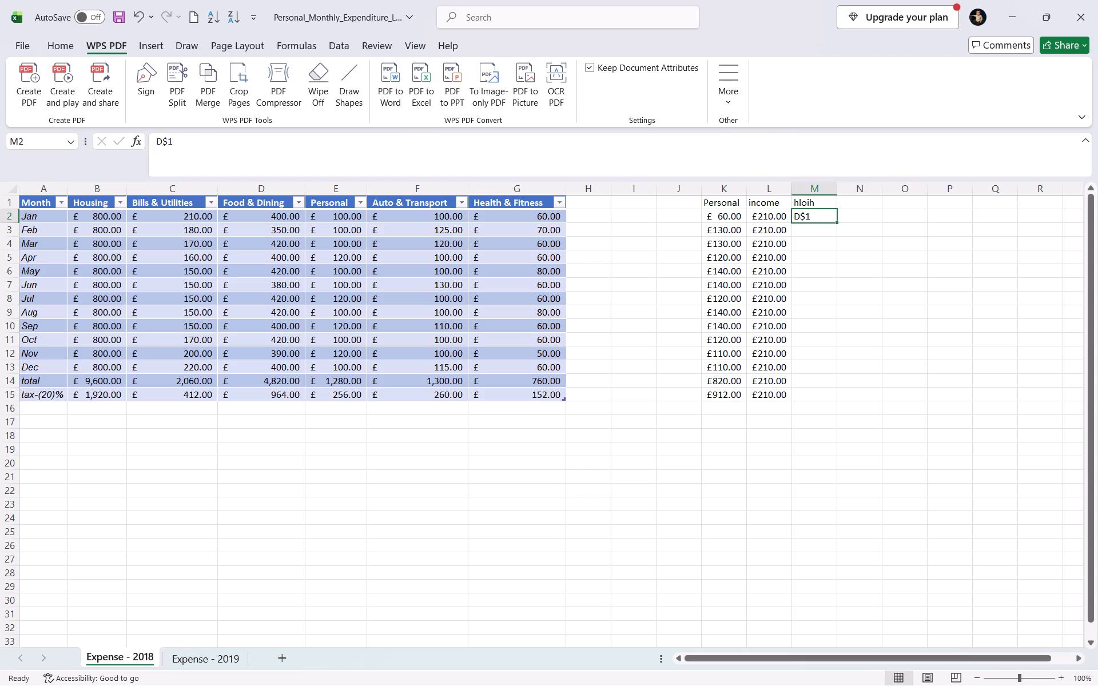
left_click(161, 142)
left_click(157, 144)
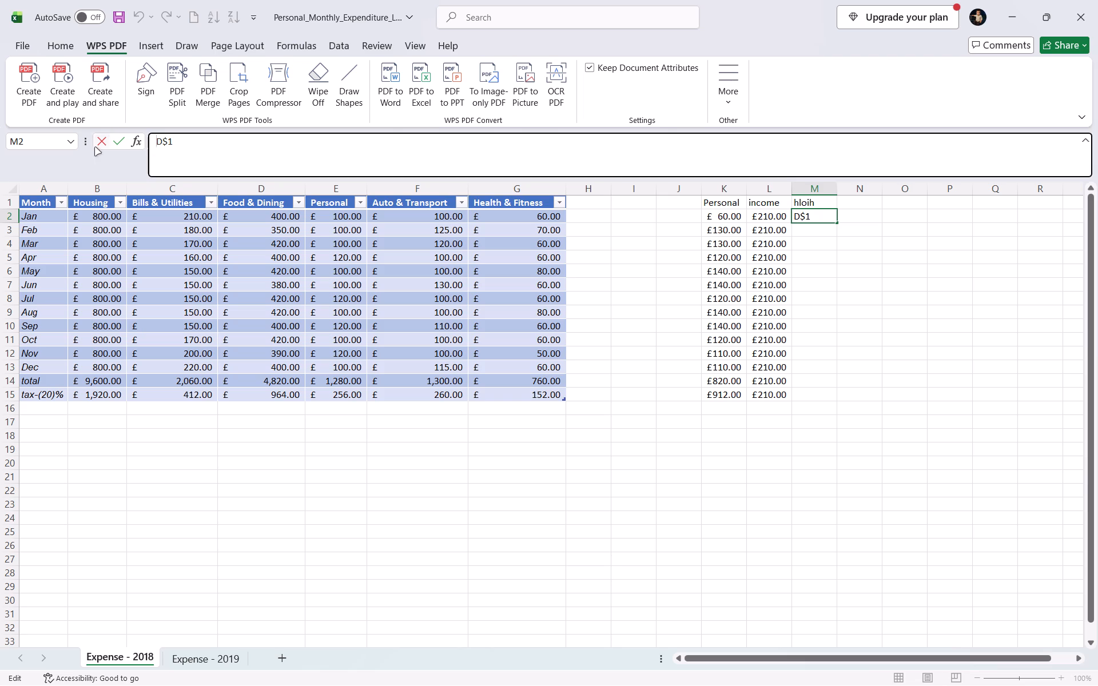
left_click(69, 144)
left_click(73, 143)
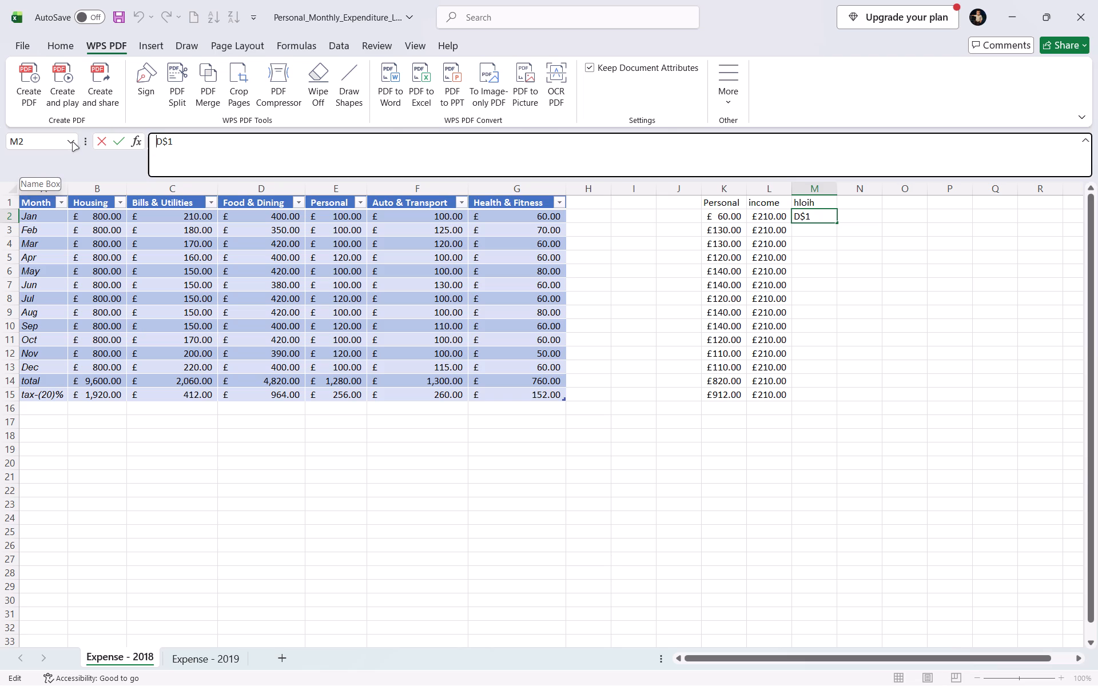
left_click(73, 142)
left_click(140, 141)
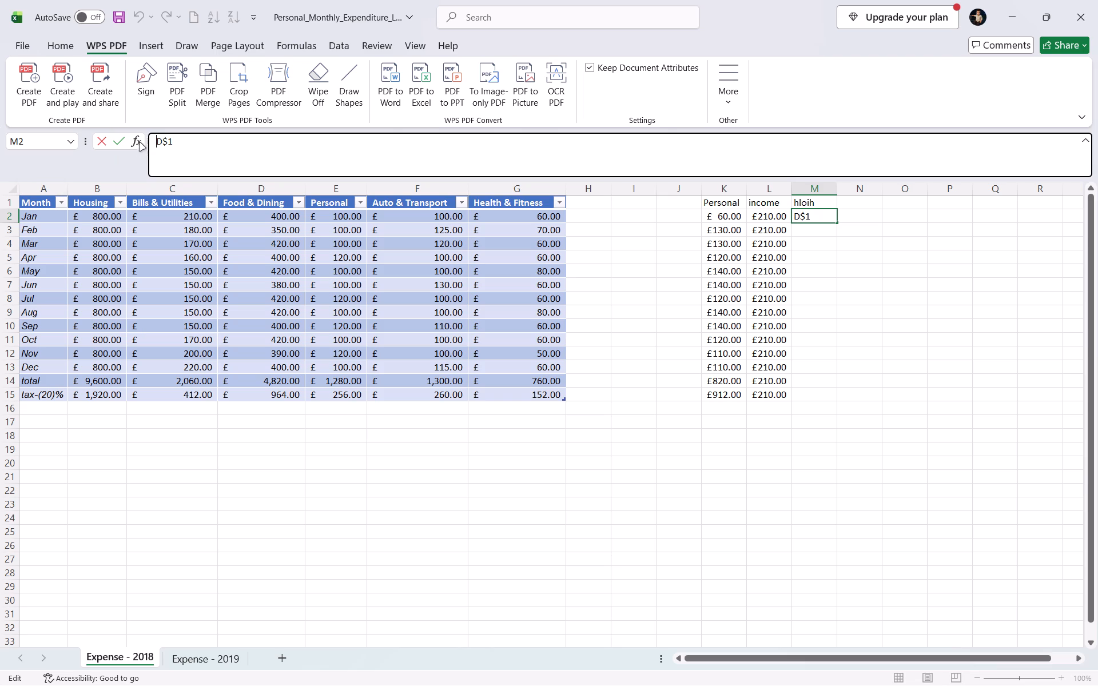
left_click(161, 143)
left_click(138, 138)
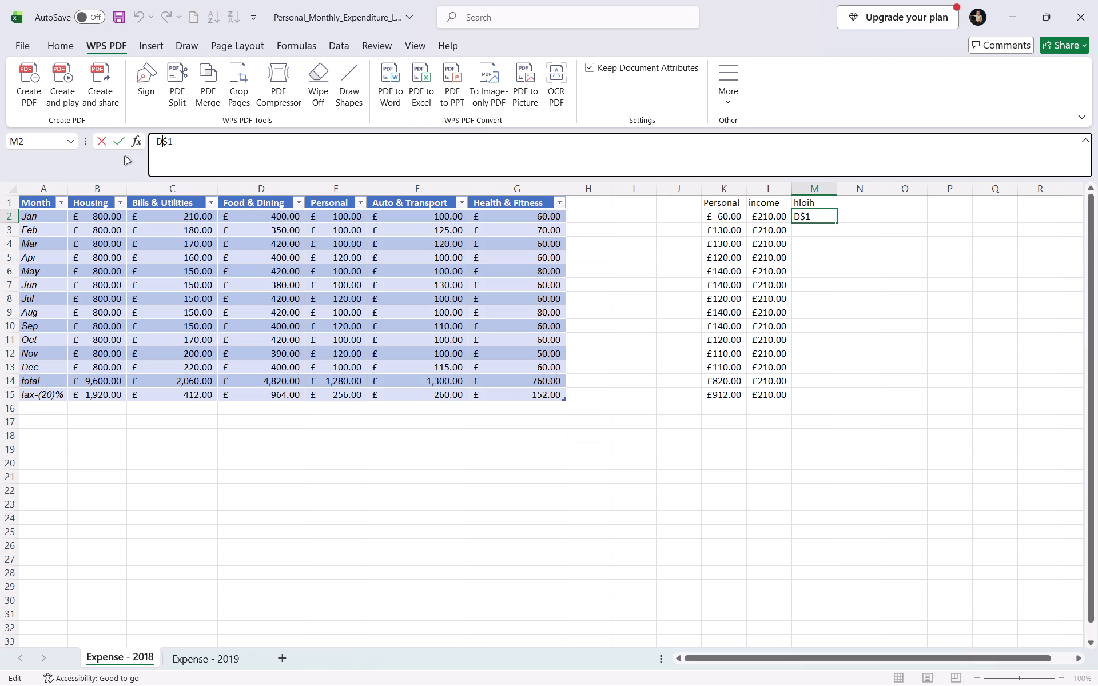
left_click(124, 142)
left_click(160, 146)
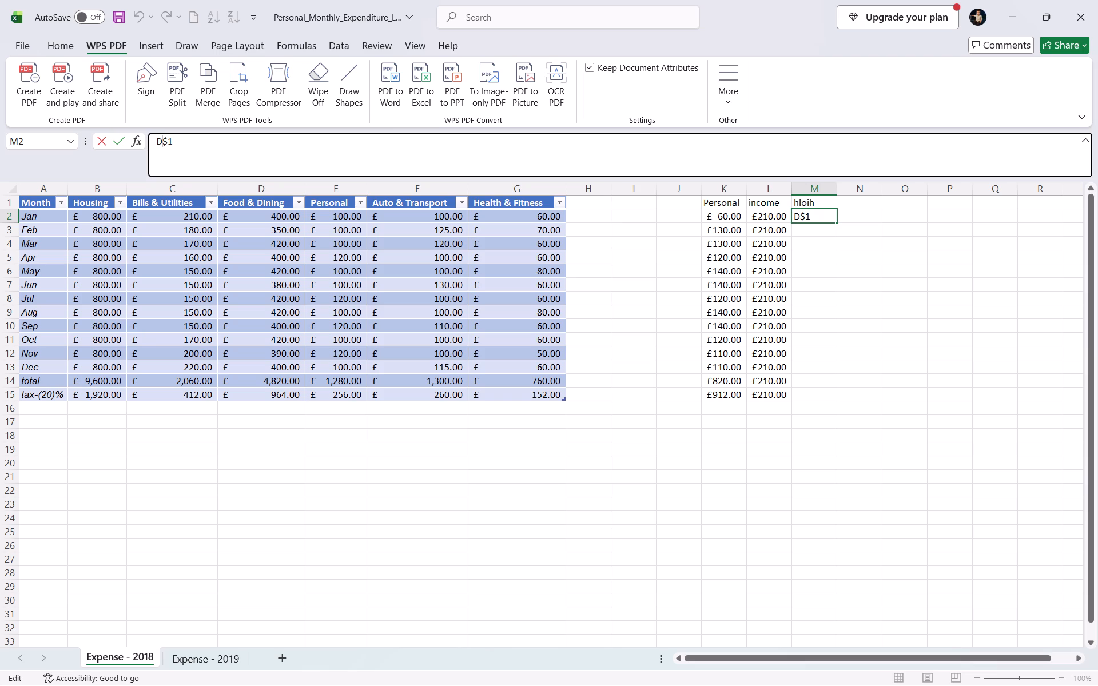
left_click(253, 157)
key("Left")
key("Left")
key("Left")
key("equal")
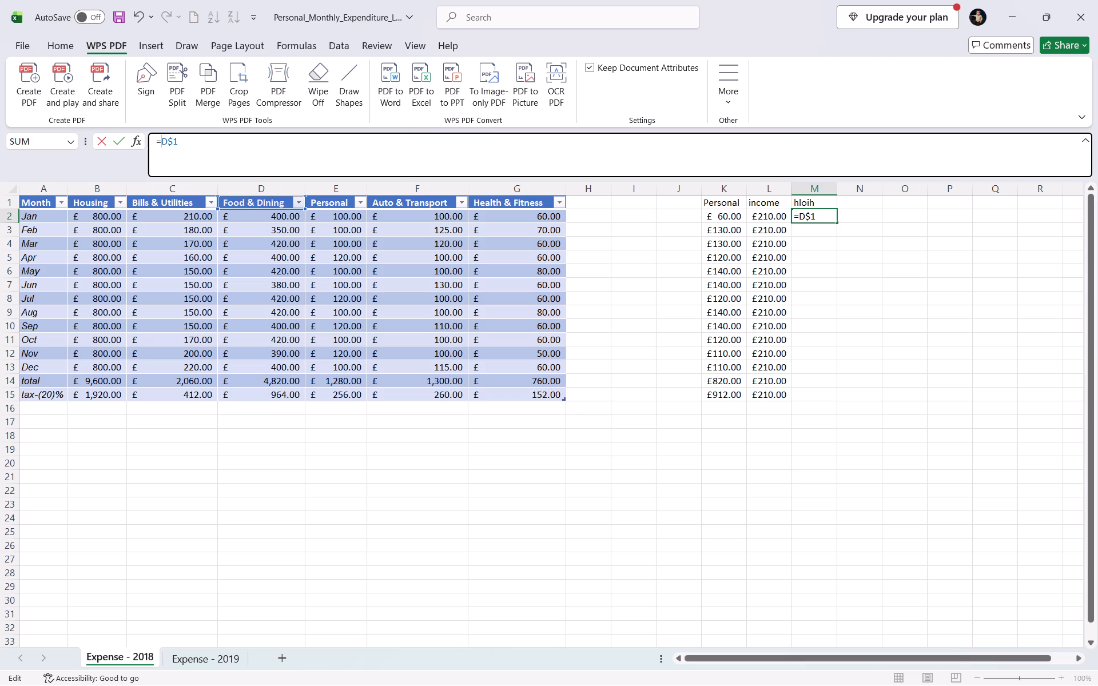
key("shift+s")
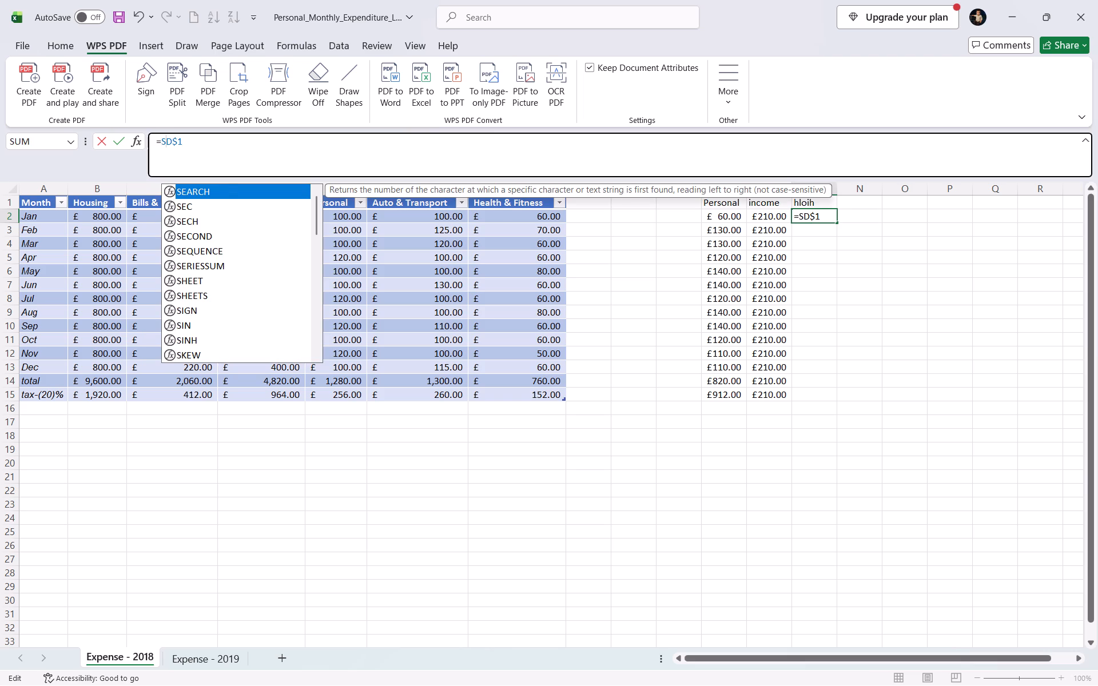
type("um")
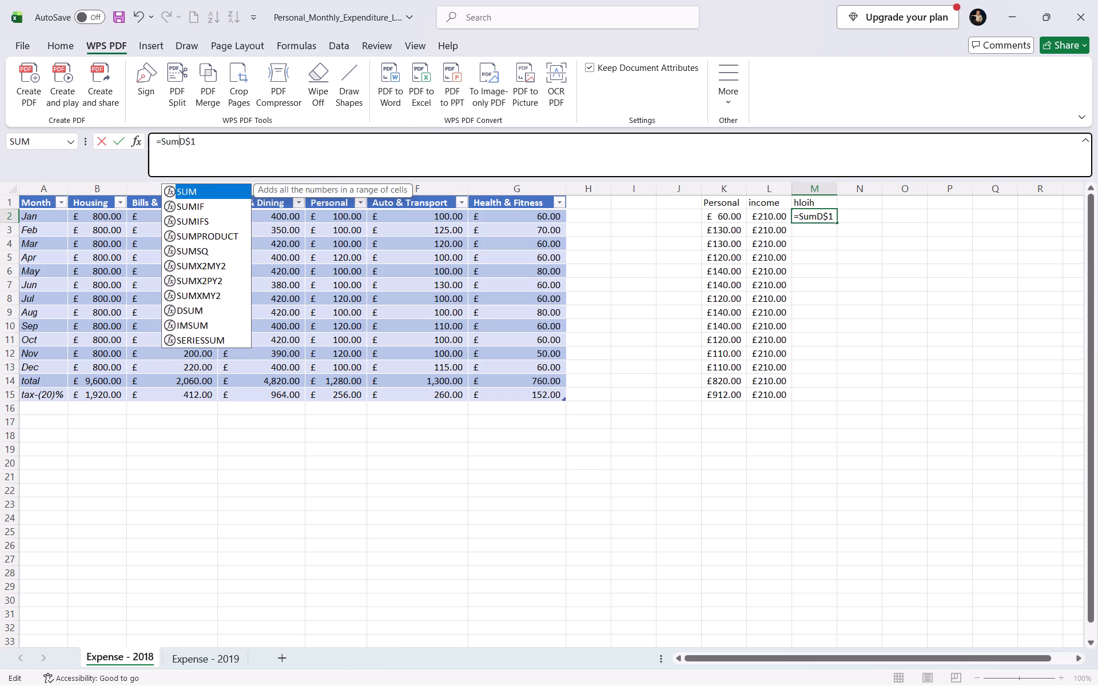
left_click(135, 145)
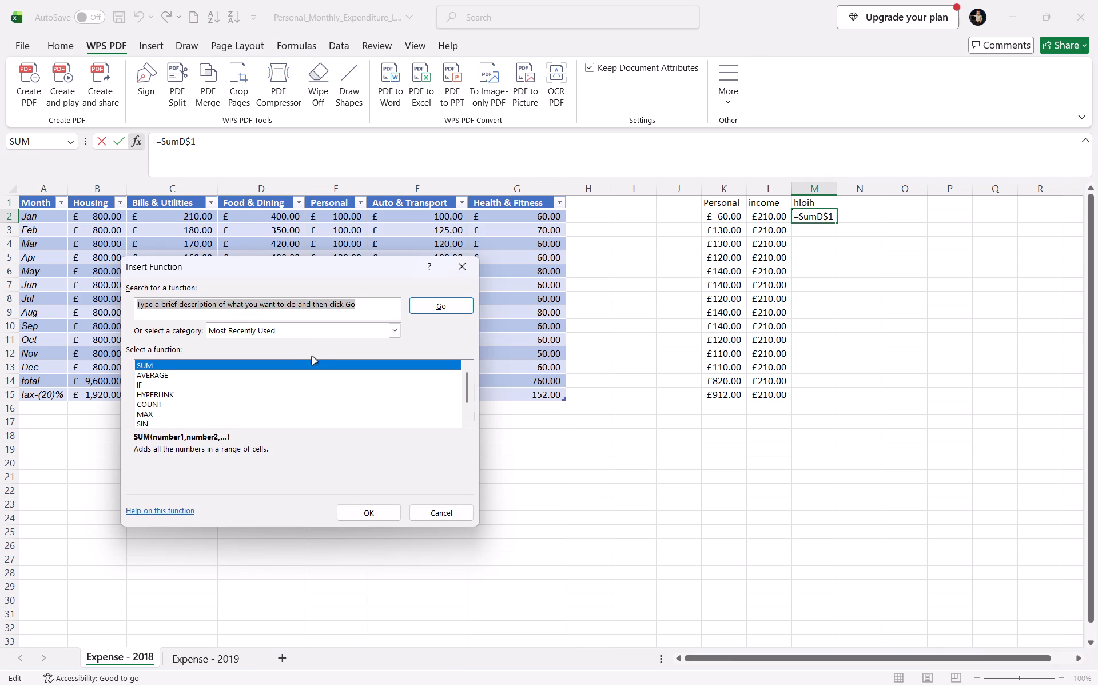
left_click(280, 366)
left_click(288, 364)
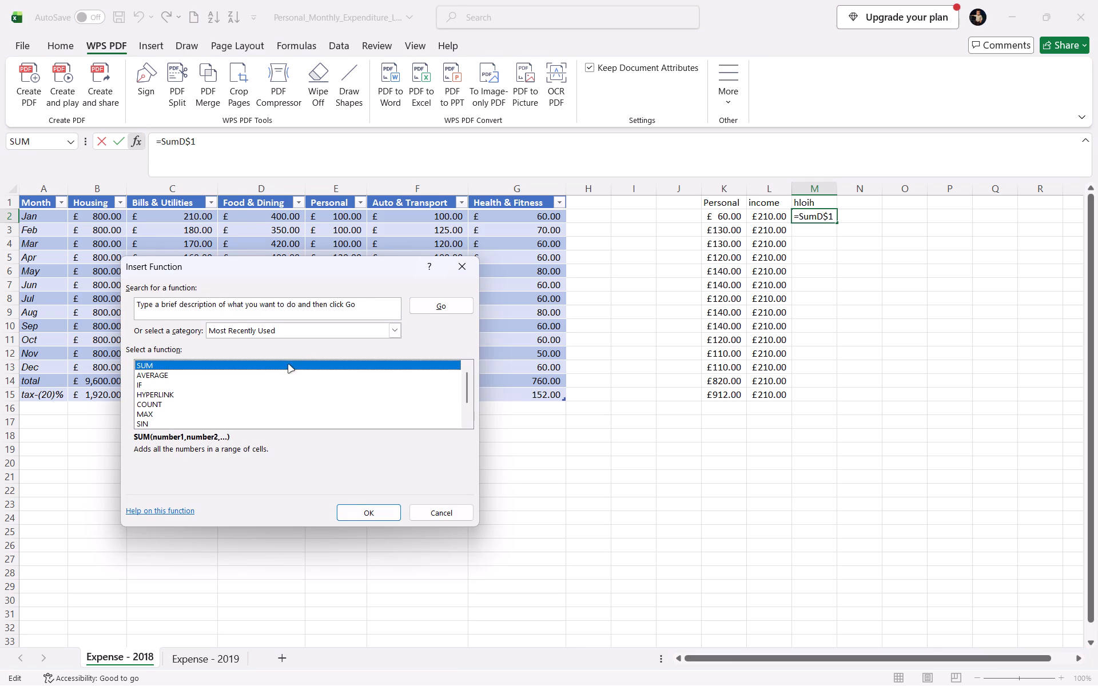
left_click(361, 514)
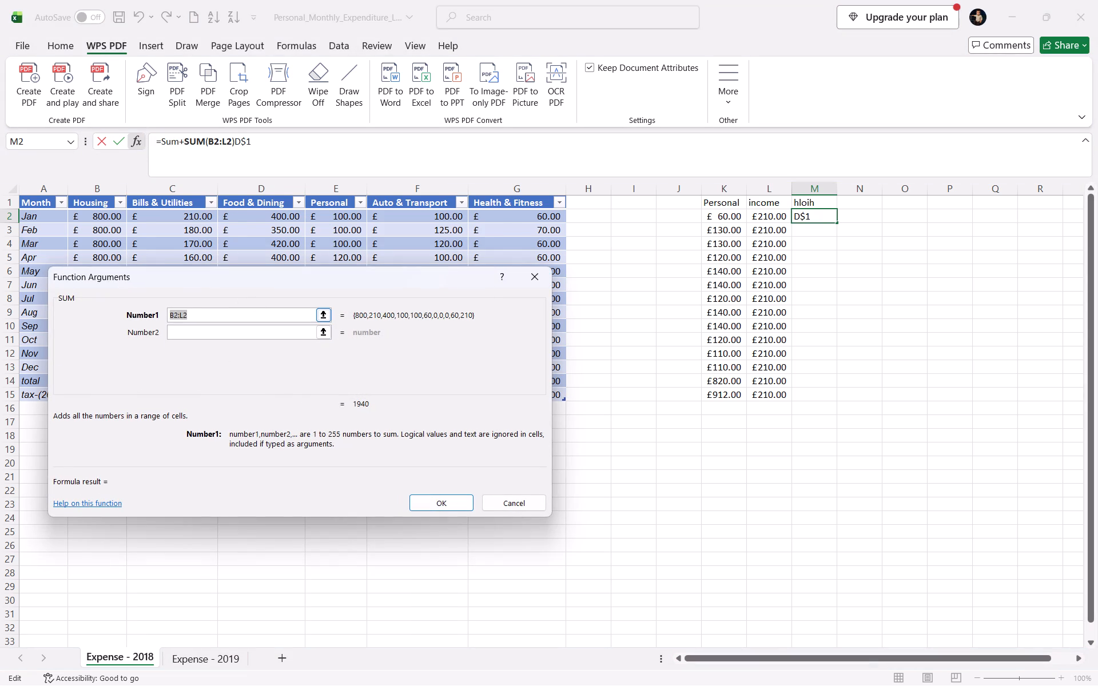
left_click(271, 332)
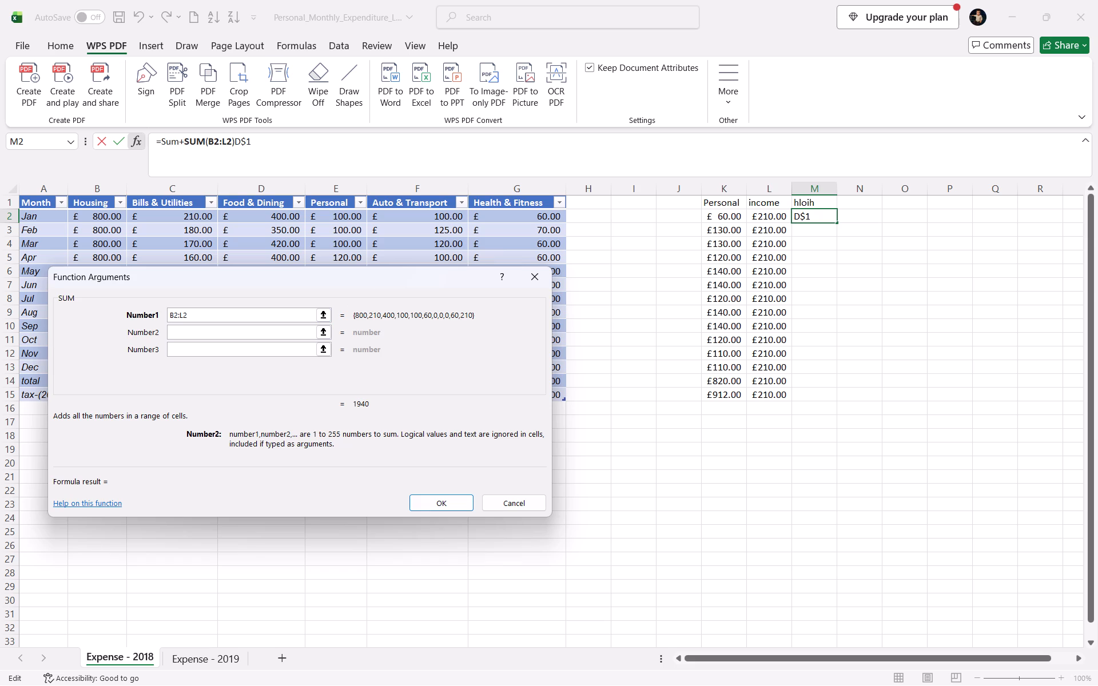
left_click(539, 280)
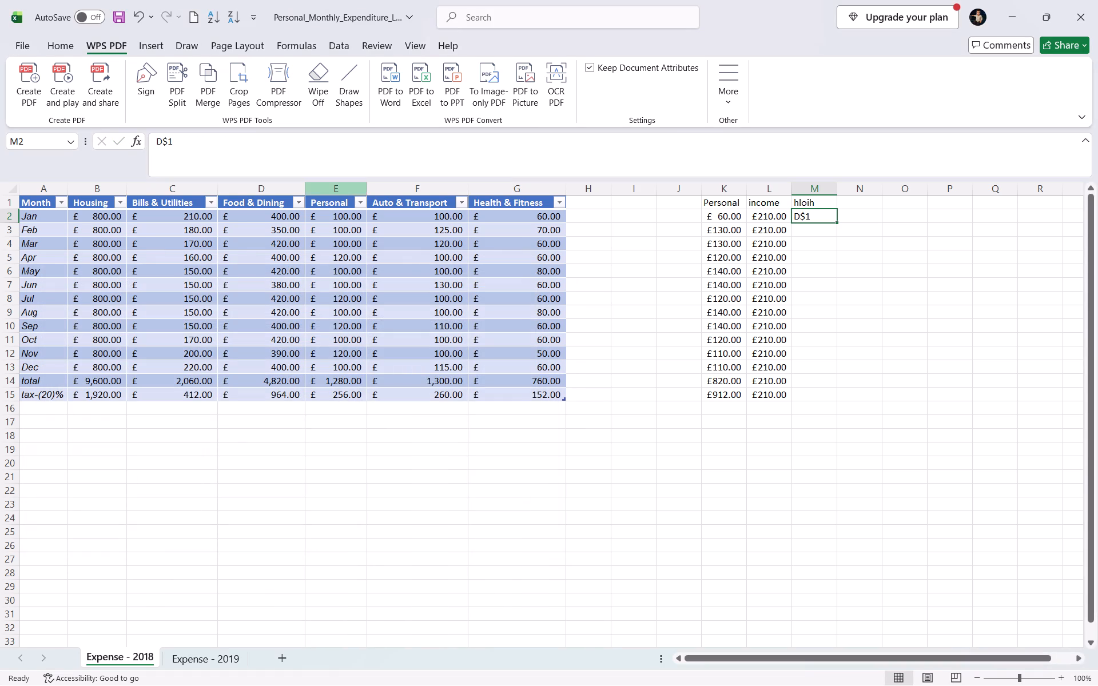
Expand the D$1 entry in cell M2 into the mixed-reference formula =SUM(D$1,$D2).
left_click(174, 142)
key("Left")
key("Left")
key("Left")
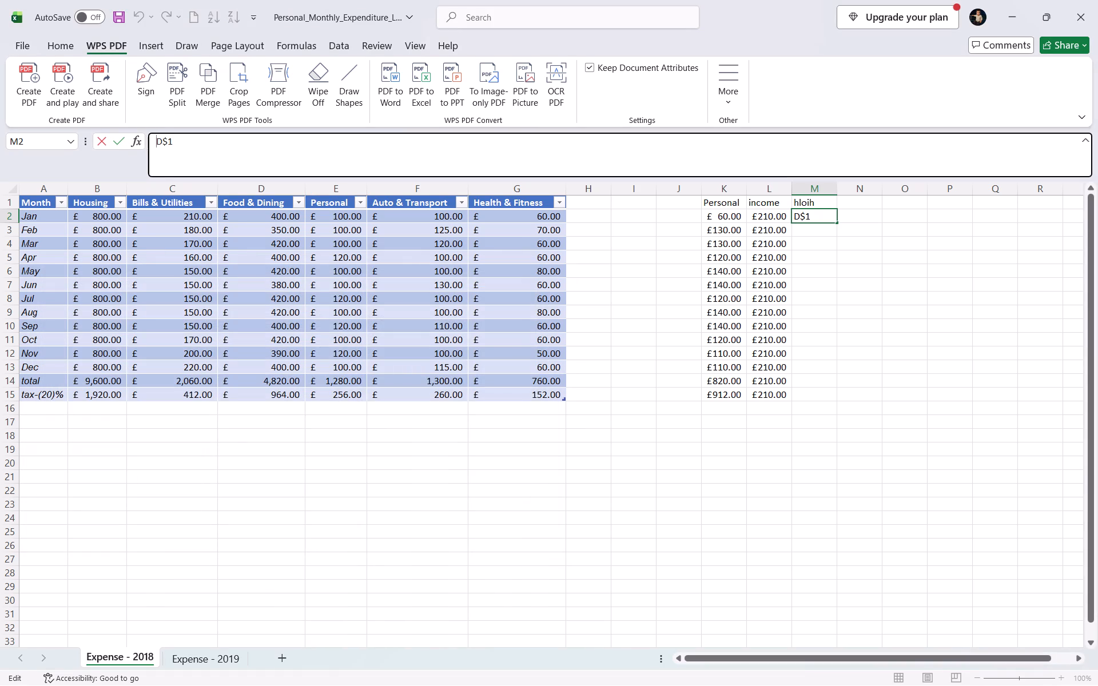
type("=SUM(")
key("Right")
key("Right")
key("Right")
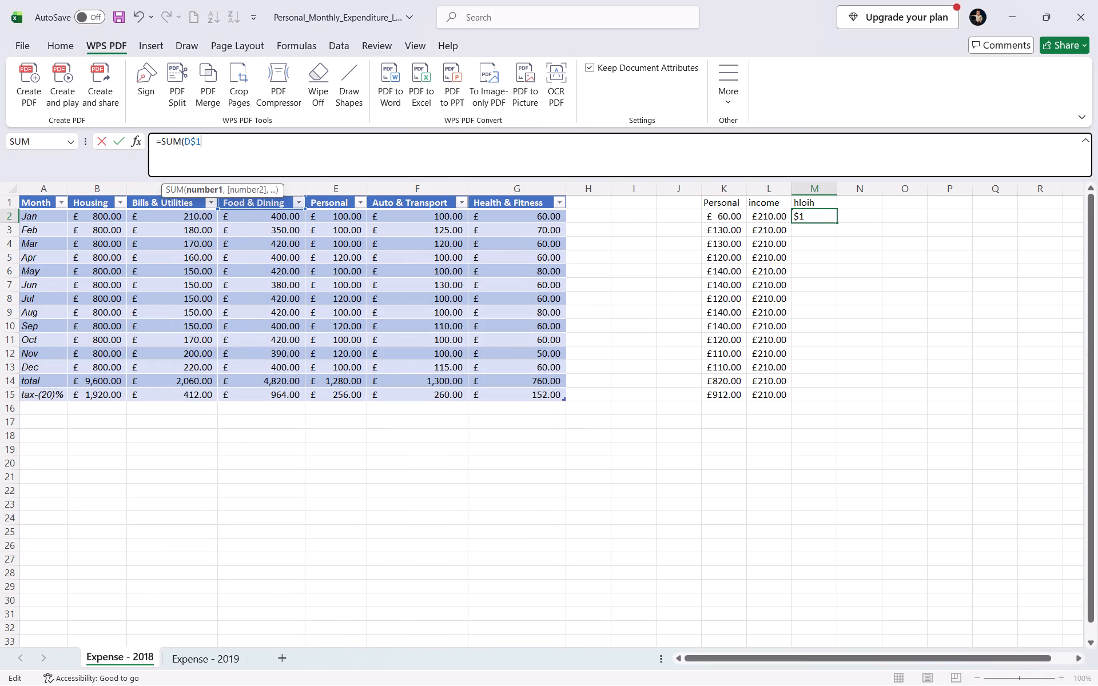
key("comma")
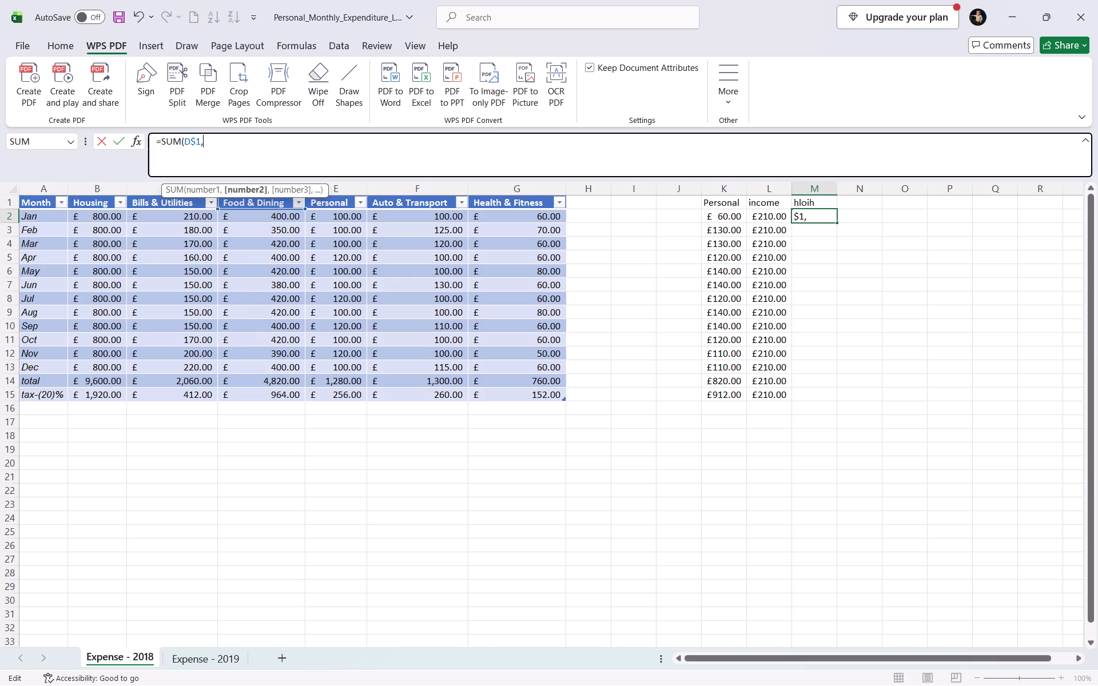
key("shift+dollar")
key("shift+d")
key("2")
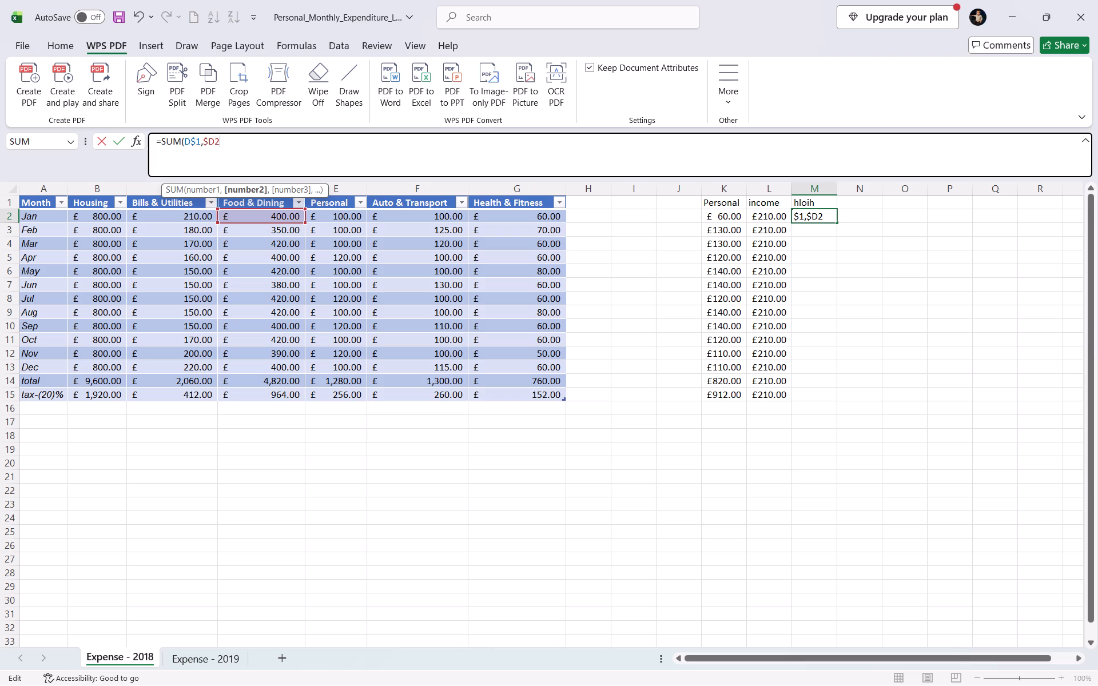
key("shift+parenright")
key("Return")
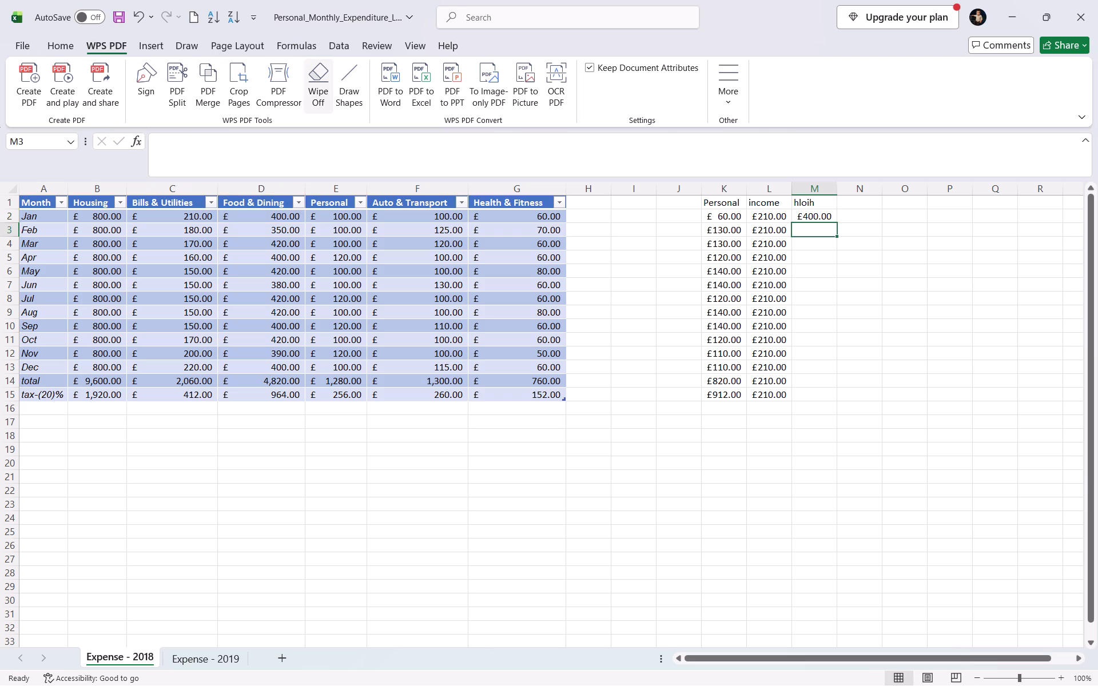
Fill the M2 formula down the hloih column through row 15.
left_click(812, 214)
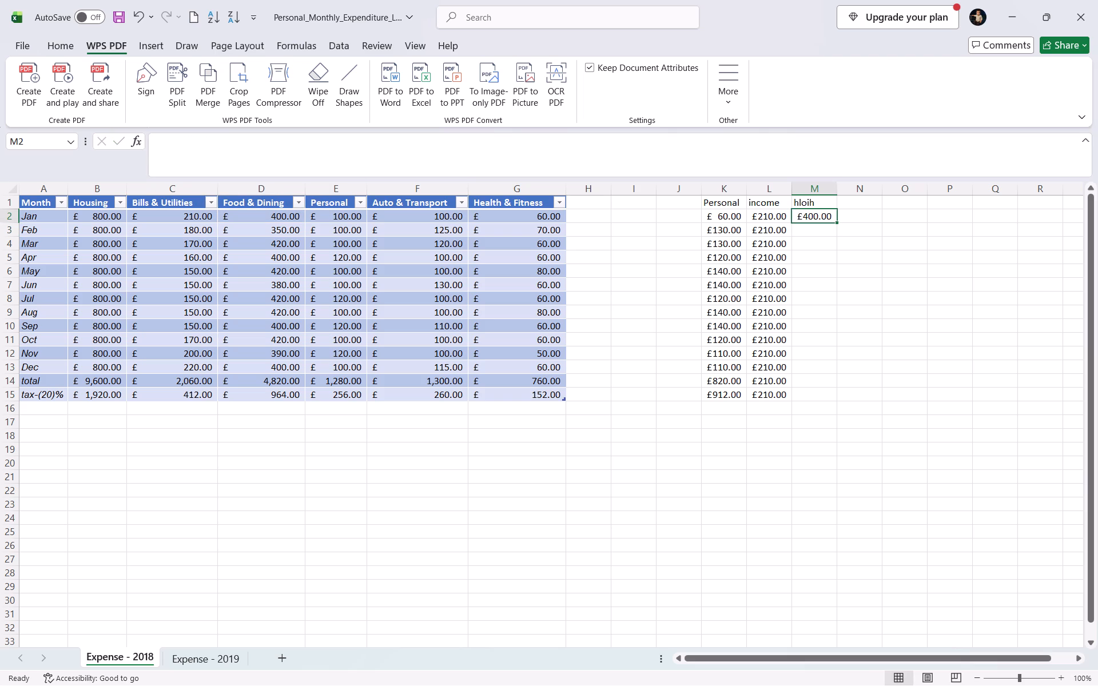
double_click(837, 220)
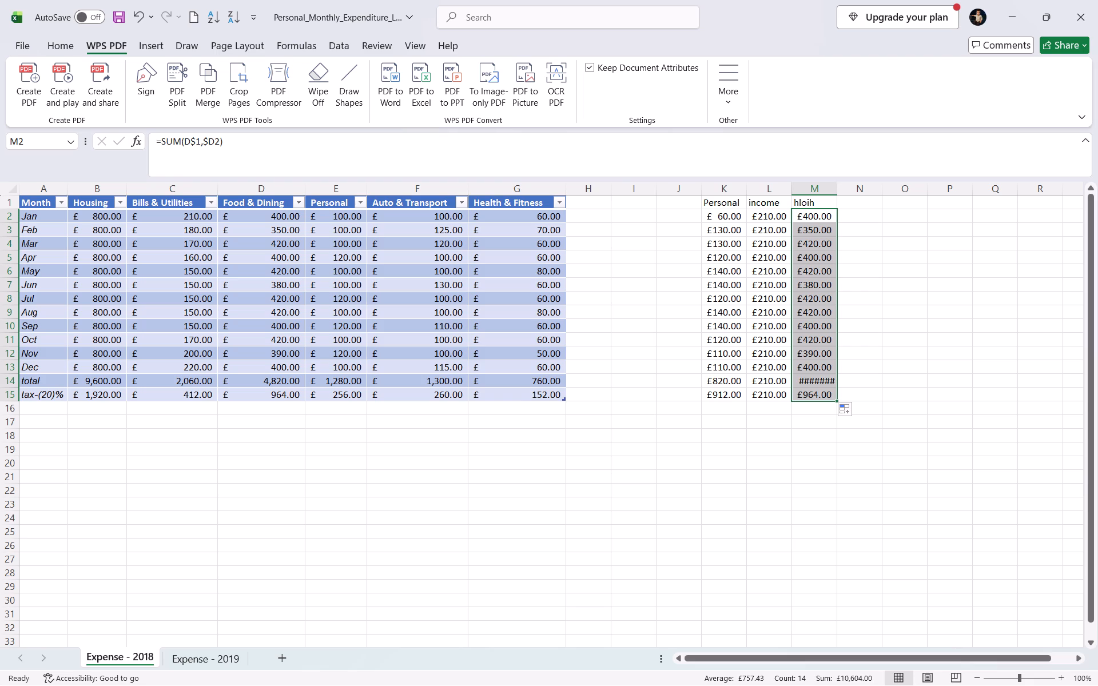
Open the formula in cell M14 of the hloih column and re-enter it unchanged so the column widens to fit.
left_click(459, 571)
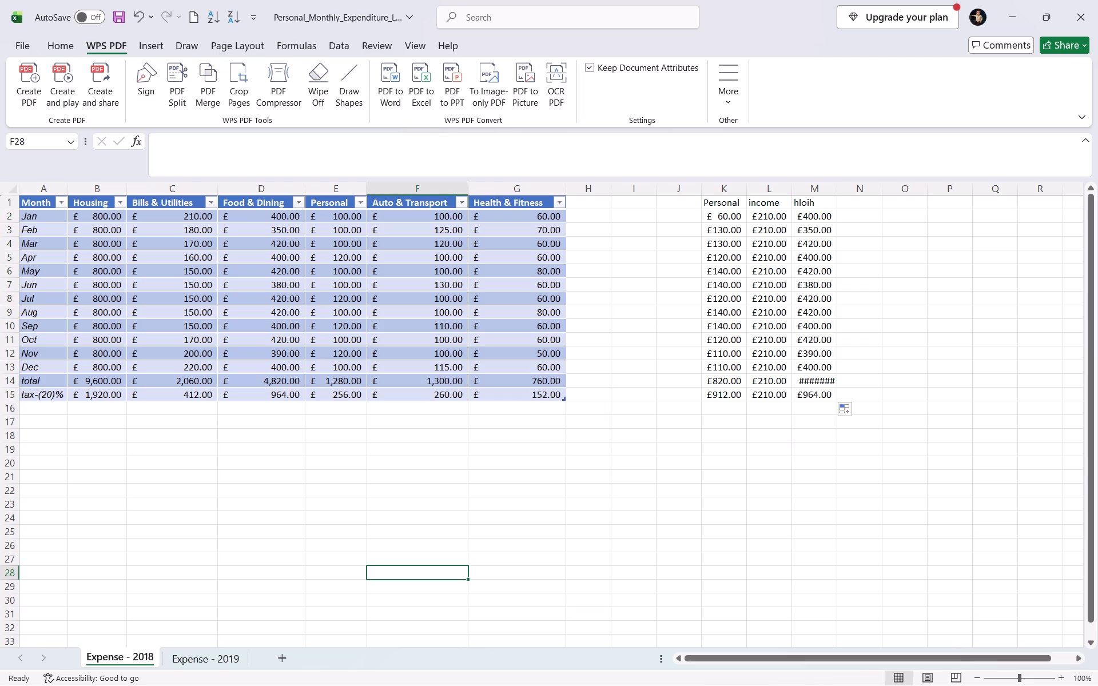
double_click(807, 381)
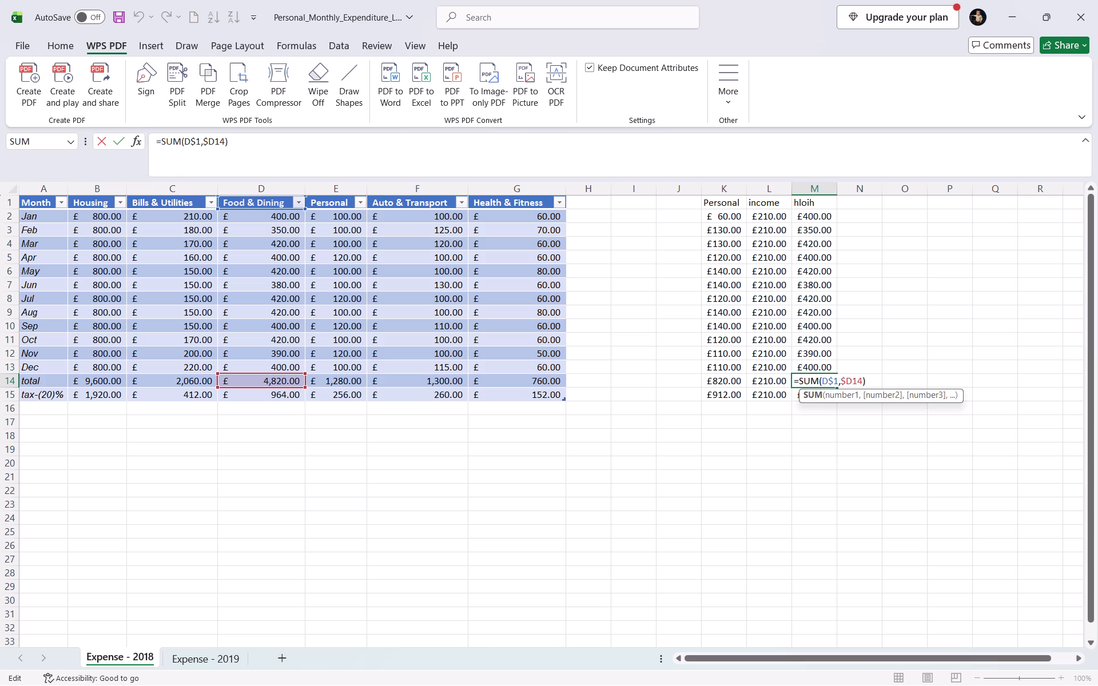
key("Return")
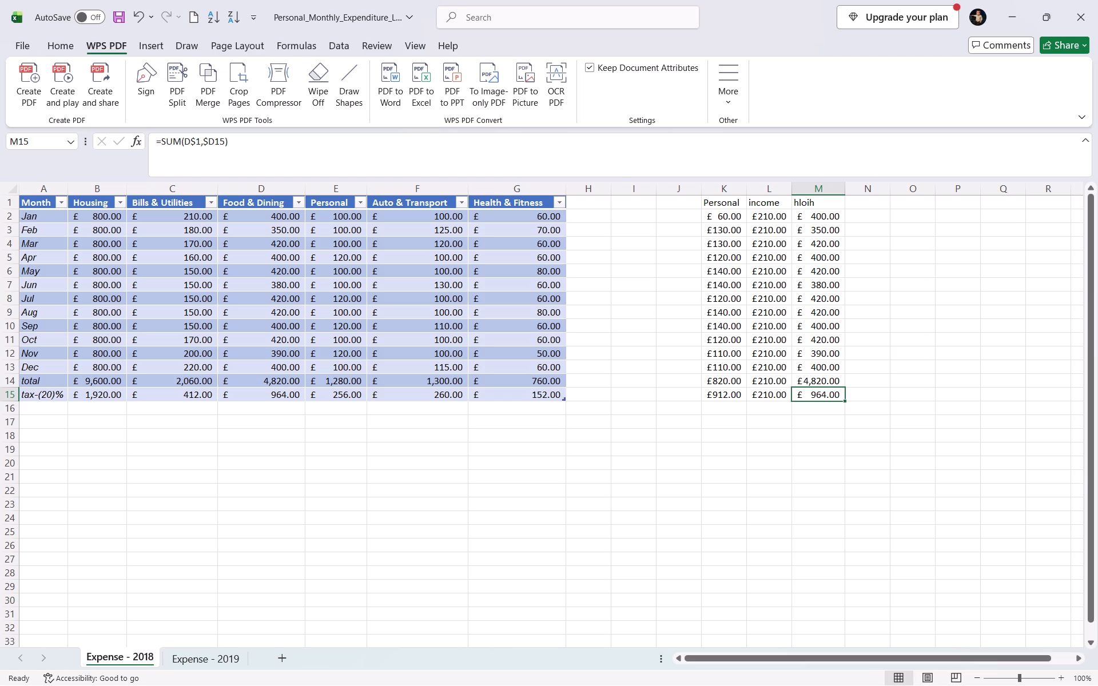
Examine the formulas down the hloih column from M2 to M15, and compare M2 with the income formula in L2.
left_click(799, 215)
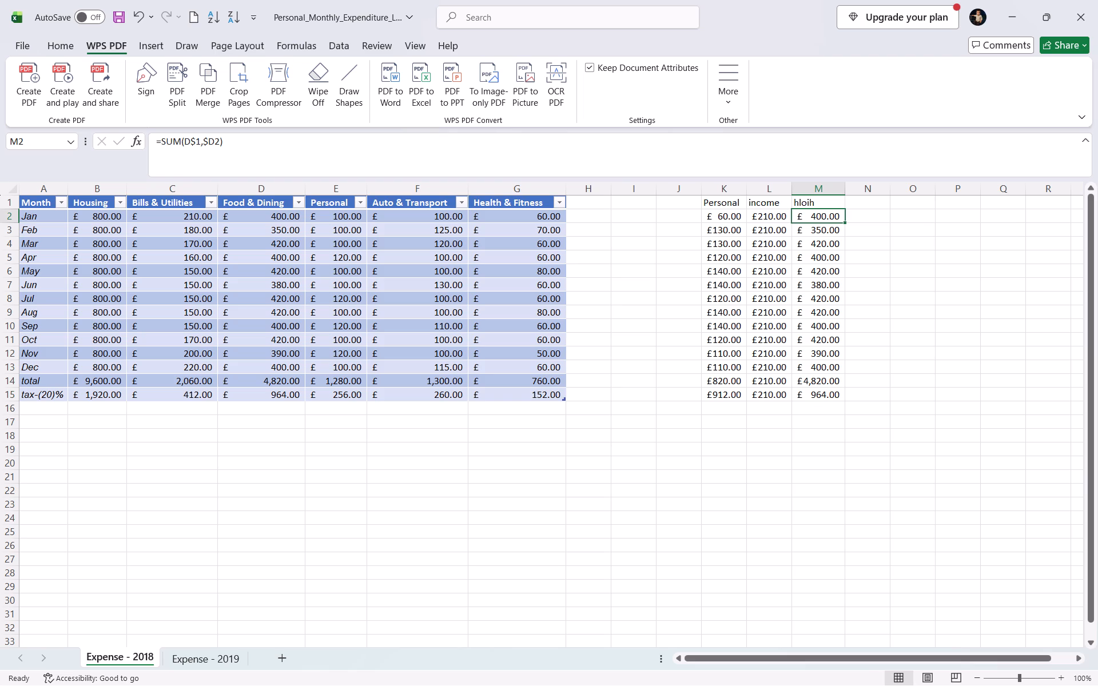
left_click(802, 218)
left_click(815, 235)
left_click(814, 244)
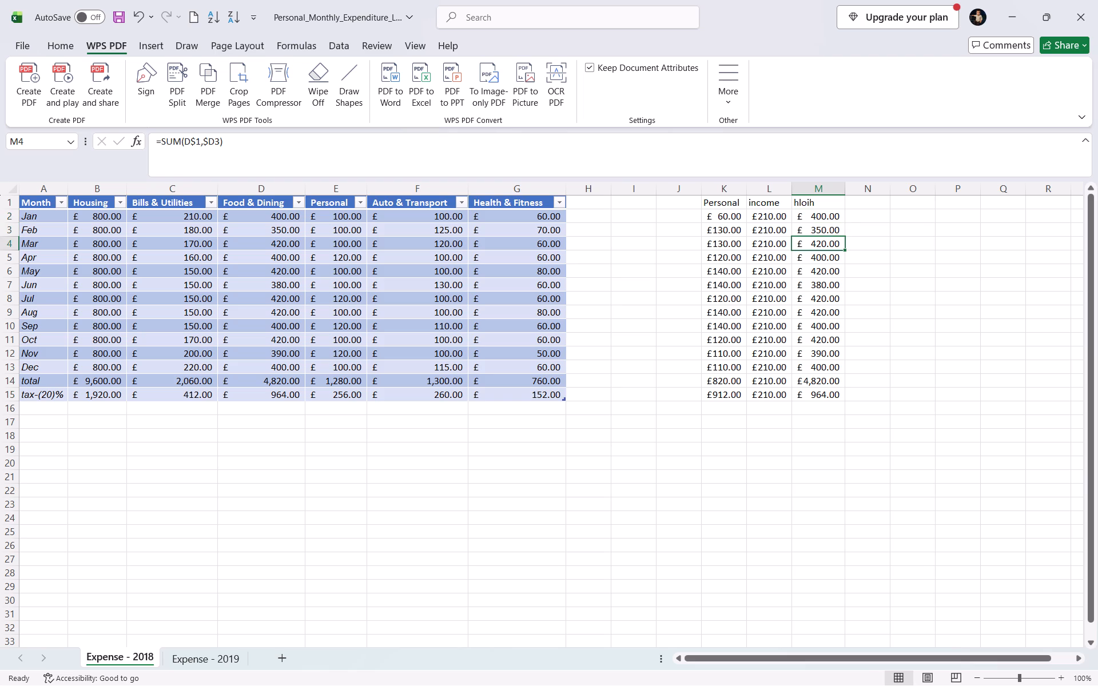
left_click(814, 252)
left_click(814, 254)
left_click(814, 273)
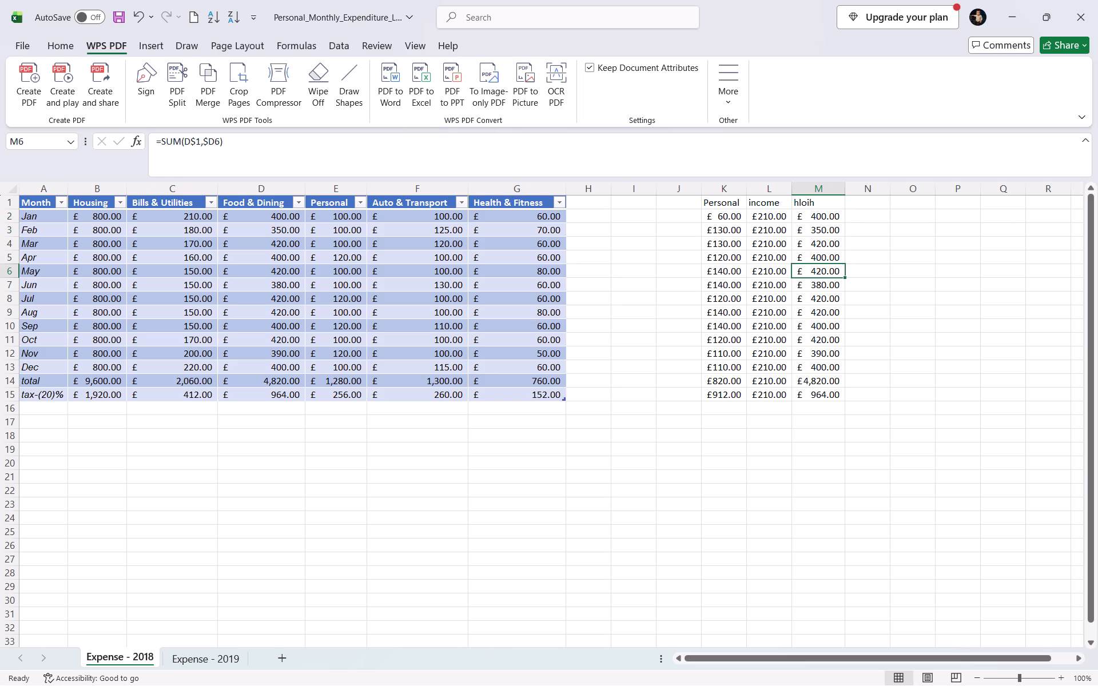
left_click(814, 292)
left_click(815, 304)
left_click(815, 322)
left_click(817, 338)
left_click(817, 354)
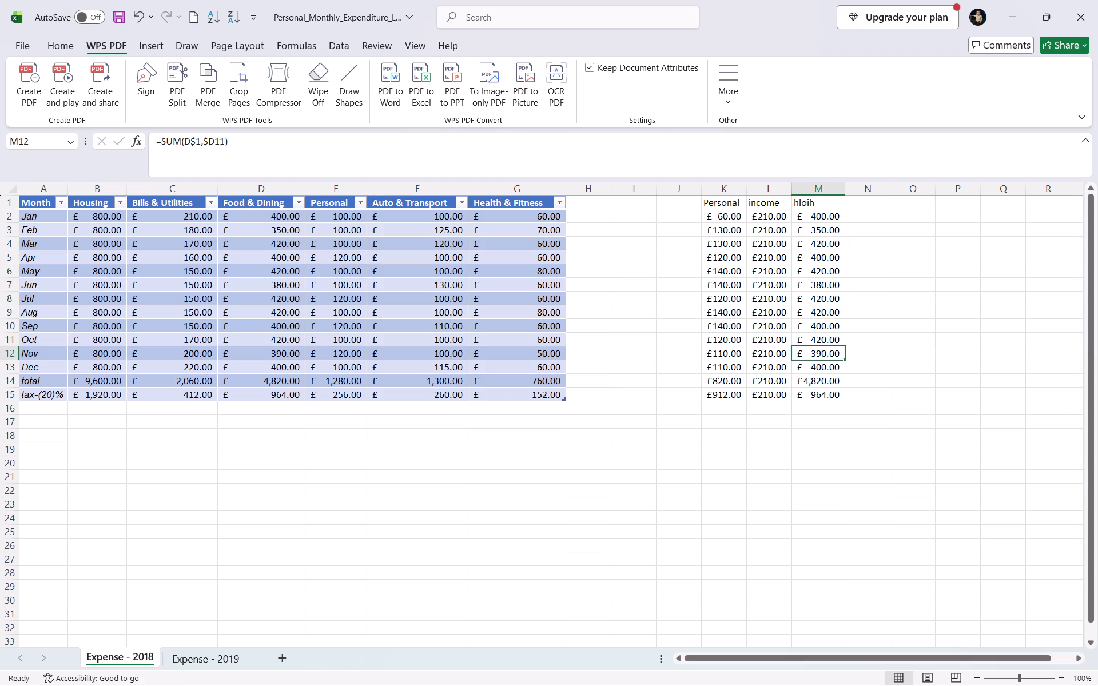
left_click(817, 370)
left_click(818, 381)
left_click(821, 393)
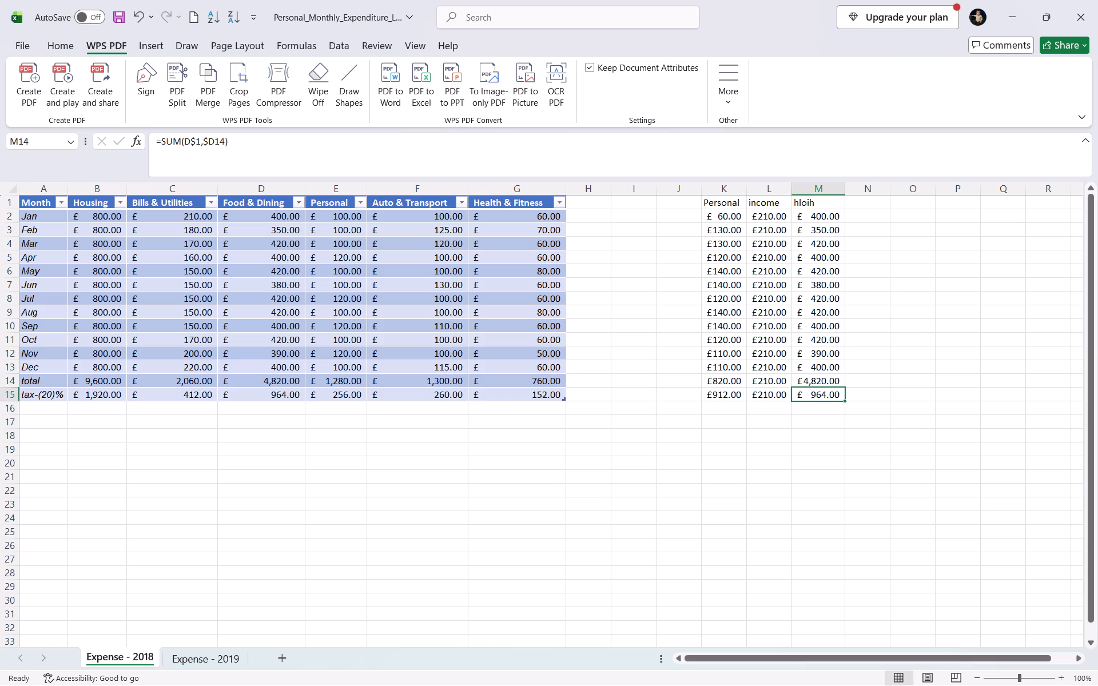
left_click(812, 216)
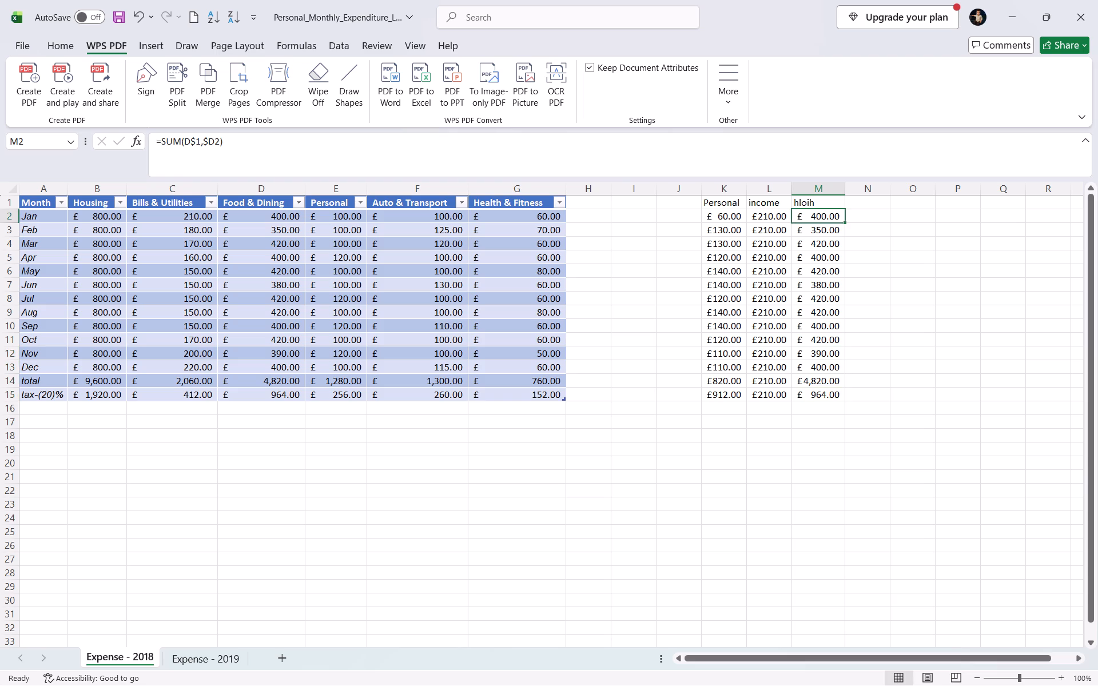
left_click(775, 217)
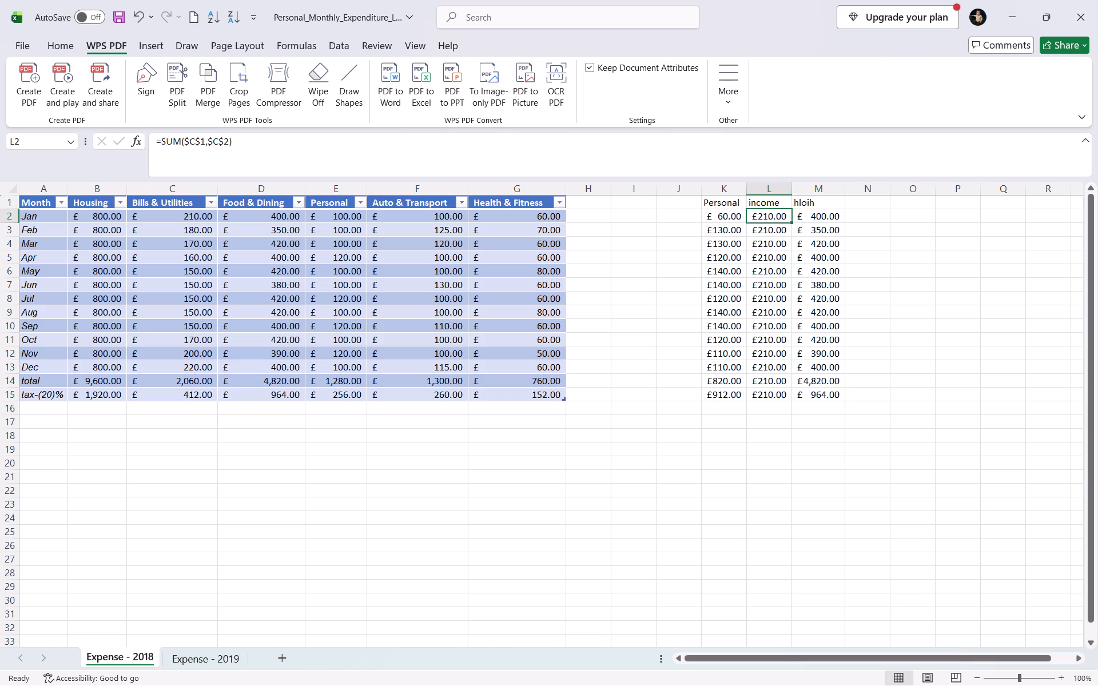
left_click(794, 215)
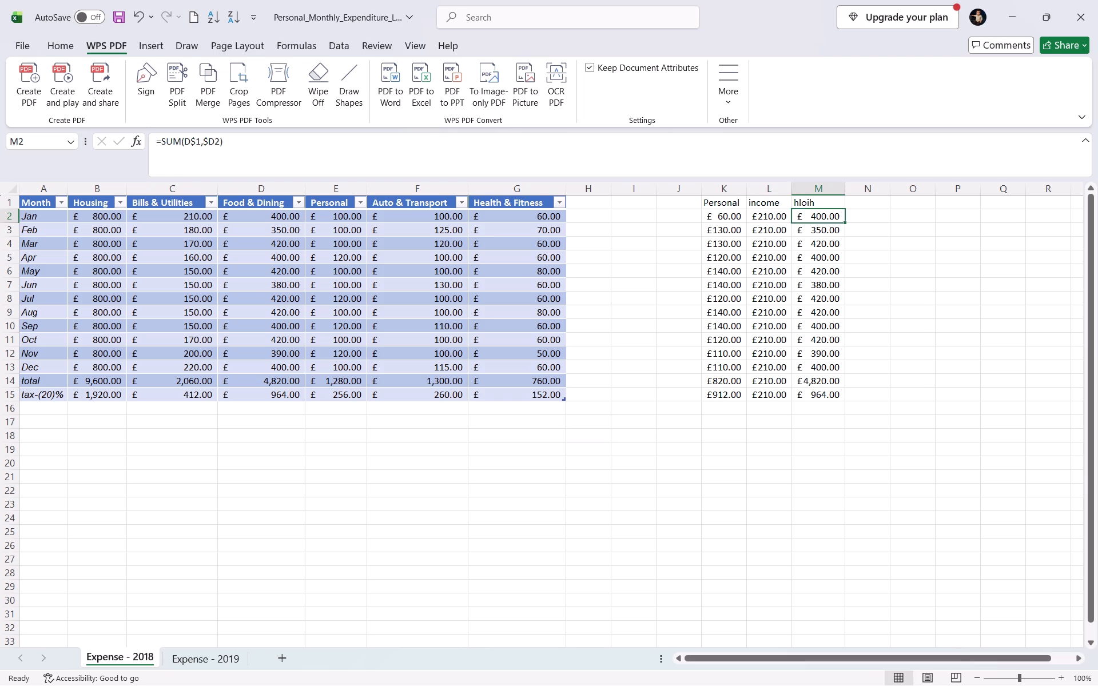
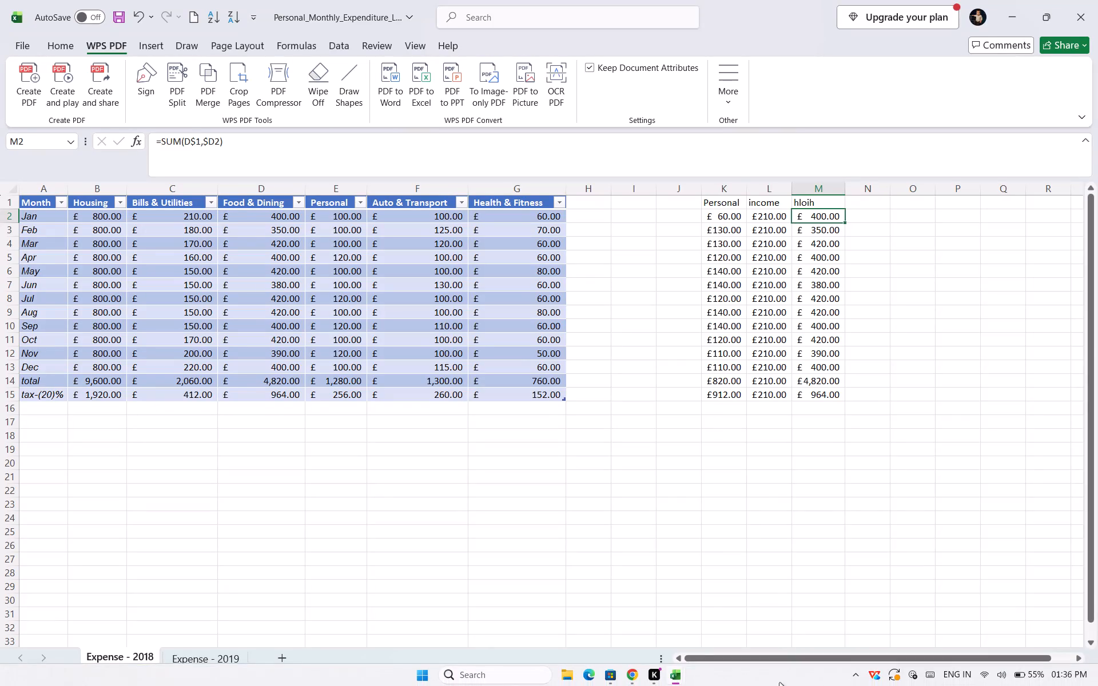
Switch to the Coursera course in Chrome and skim the Hands-on Lab 4: Simple Use of Functions reading through to its end.
left_click(628, 685)
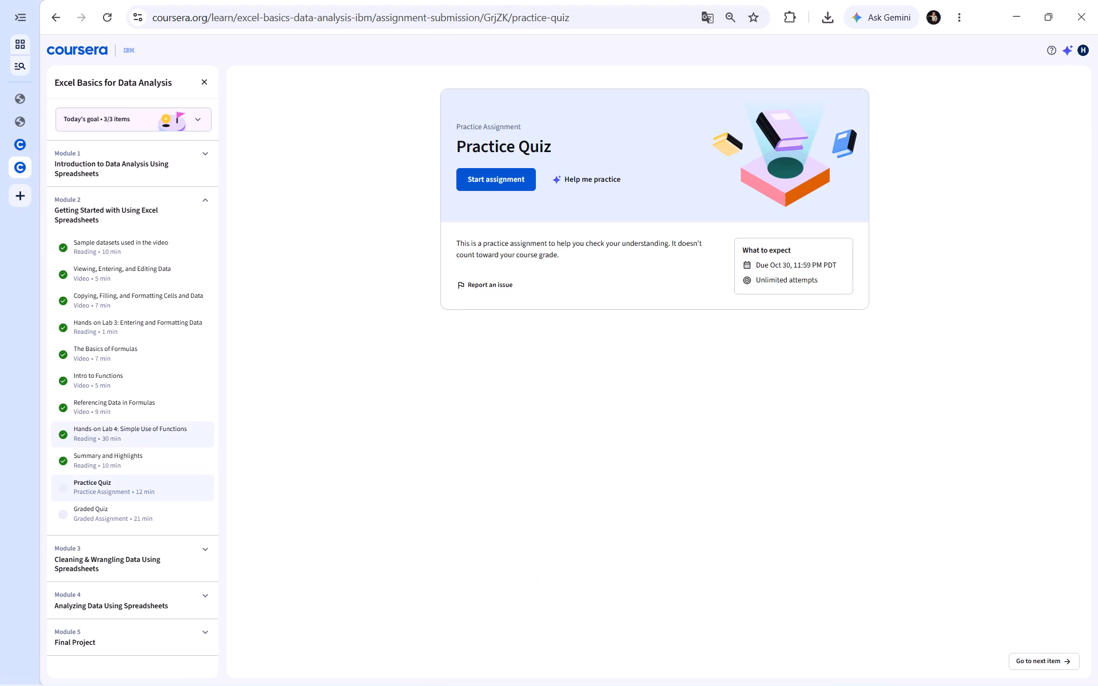
left_click(117, 439)
scroll(697, 385, "down", 1)
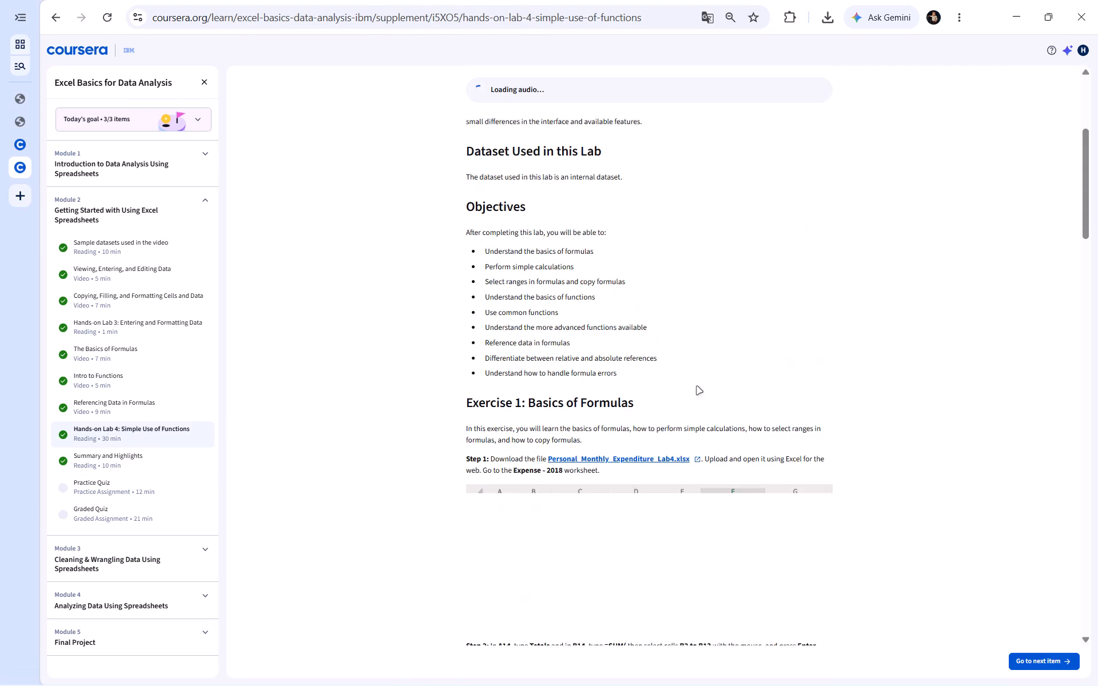
scroll(697, 386, "down", 7)
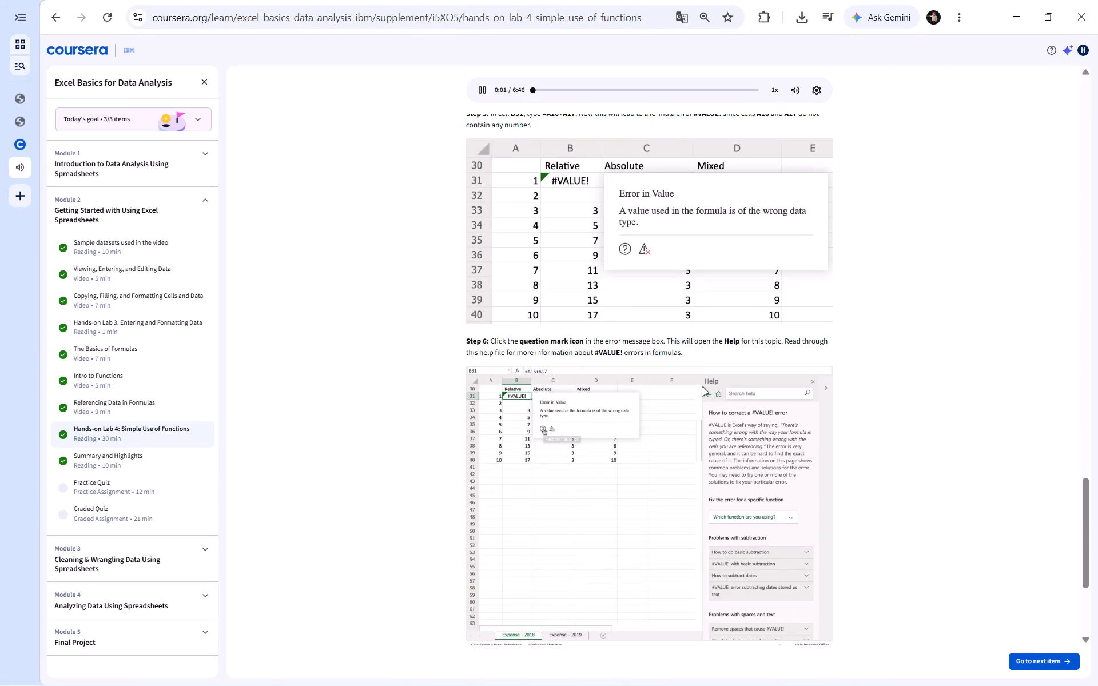
scroll(643, 430, "down", 2)
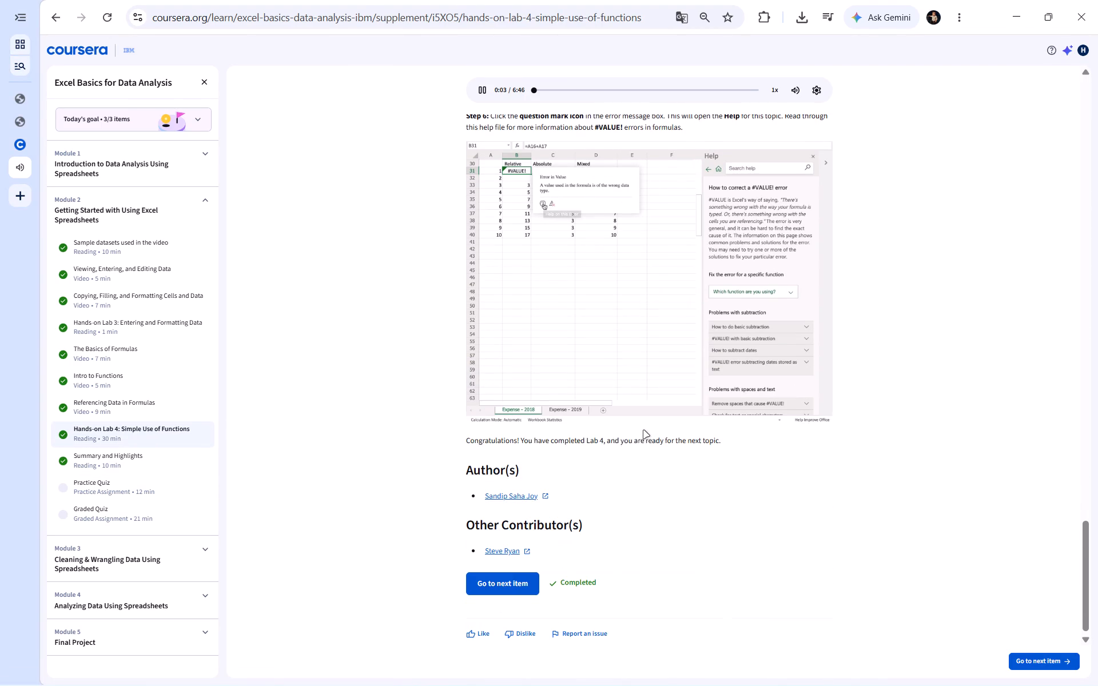
scroll(644, 430, "down", 1)
Open the Module 2 Practice Quiz and start the assignment.
left_click(132, 486)
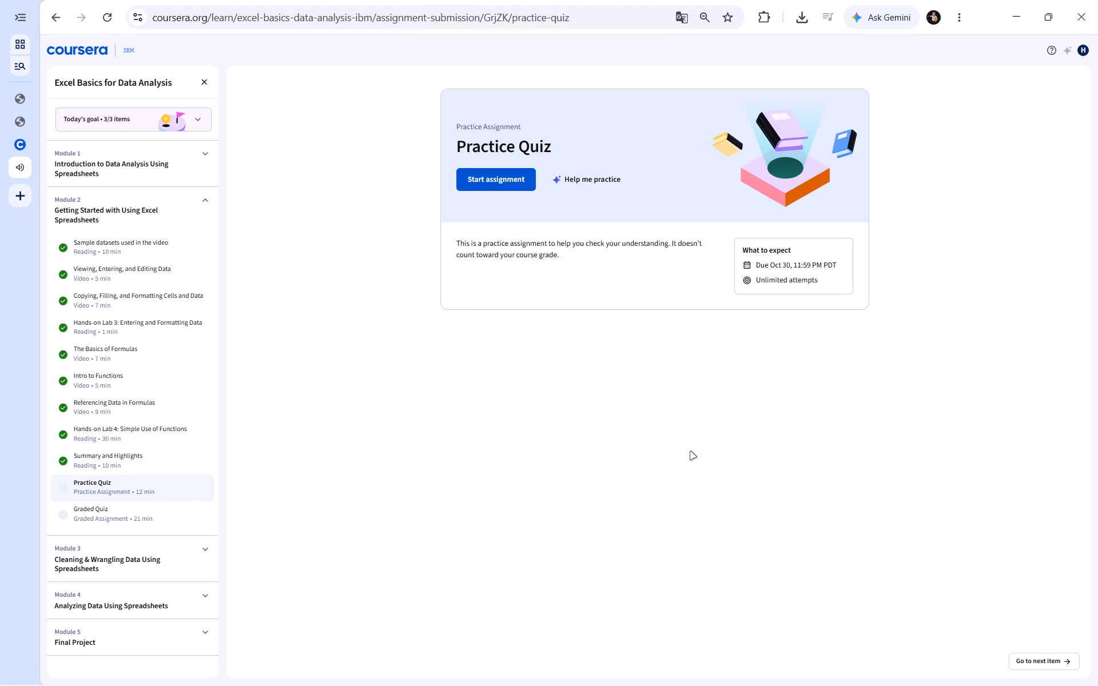
left_click(510, 182)
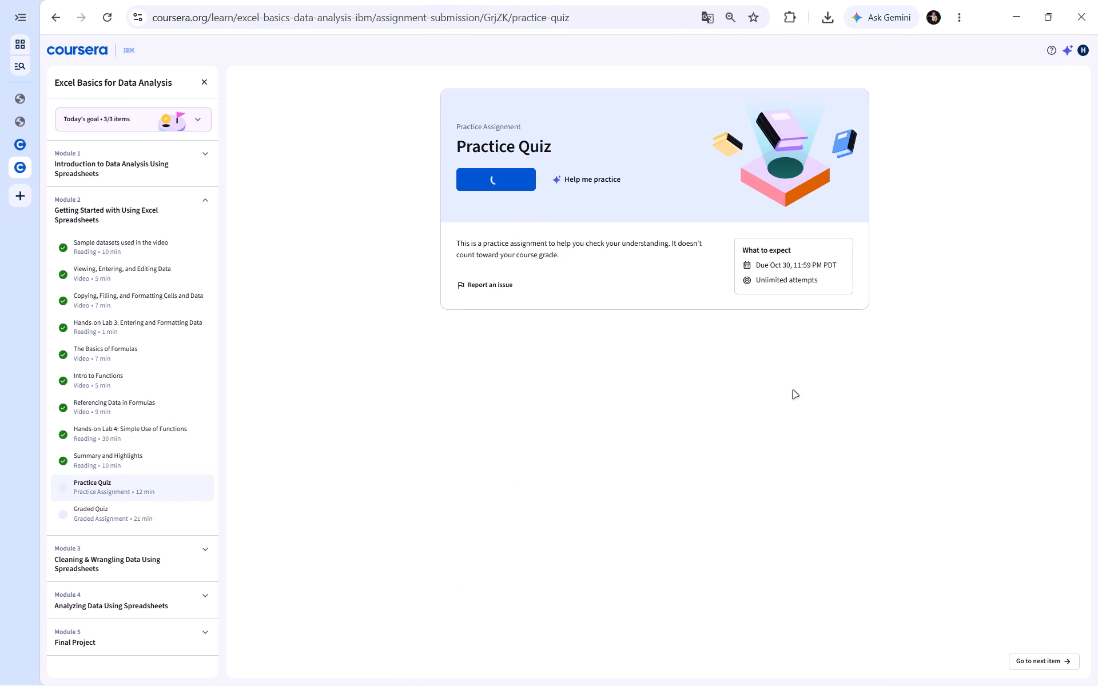